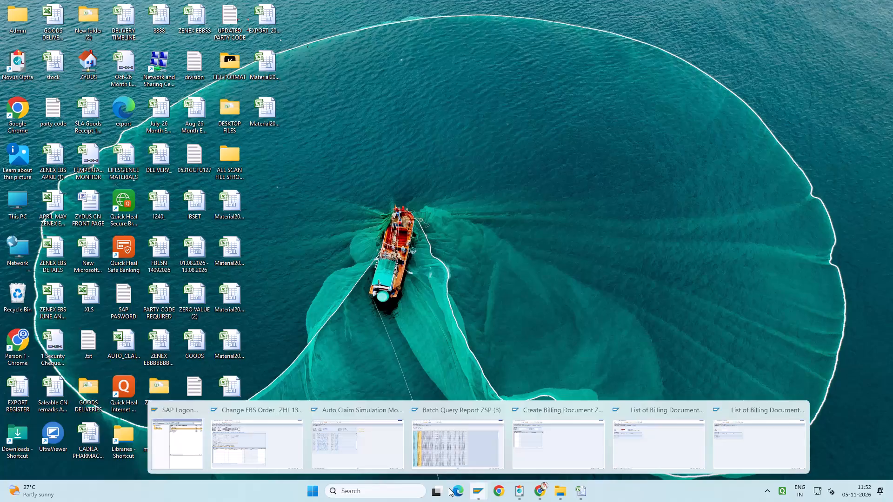
pyautogui.click(333, 453)
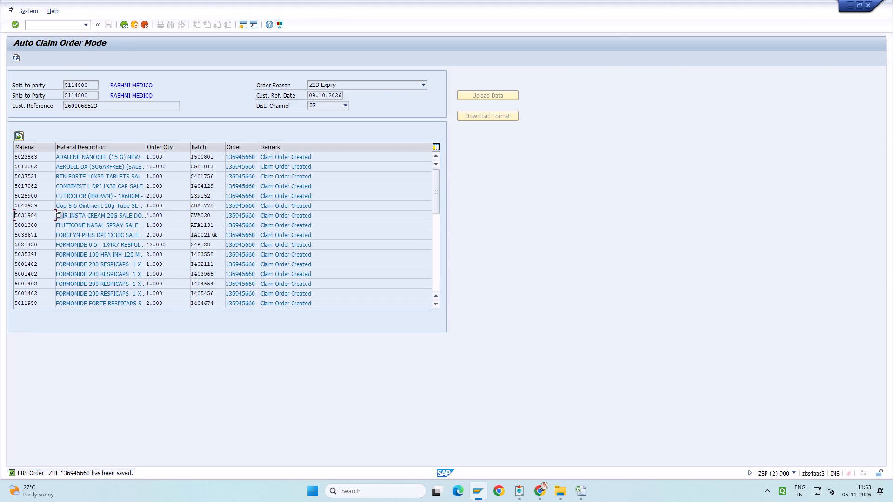
pyautogui.moveTo(255, 158); pyautogui.dragTo(209, 160)
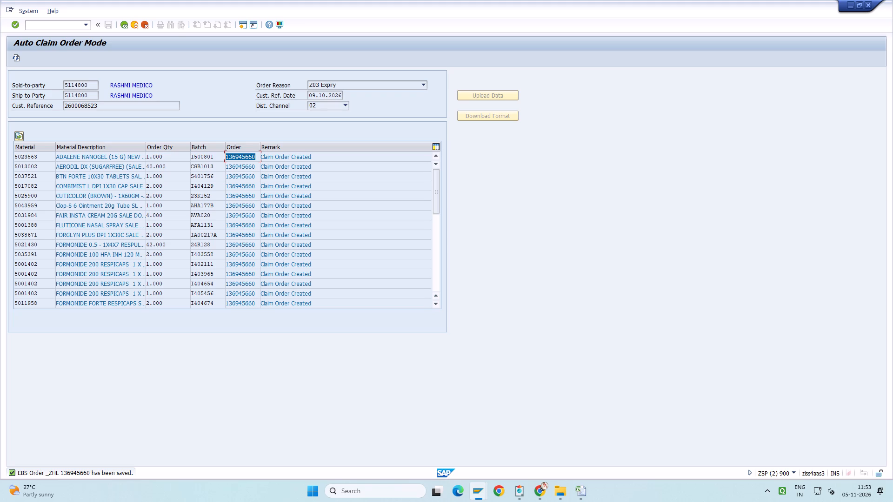
pyautogui.hotkey('ctrl', 'c')
pyautogui.click(87, 29)
pyautogui.click(82, 39)
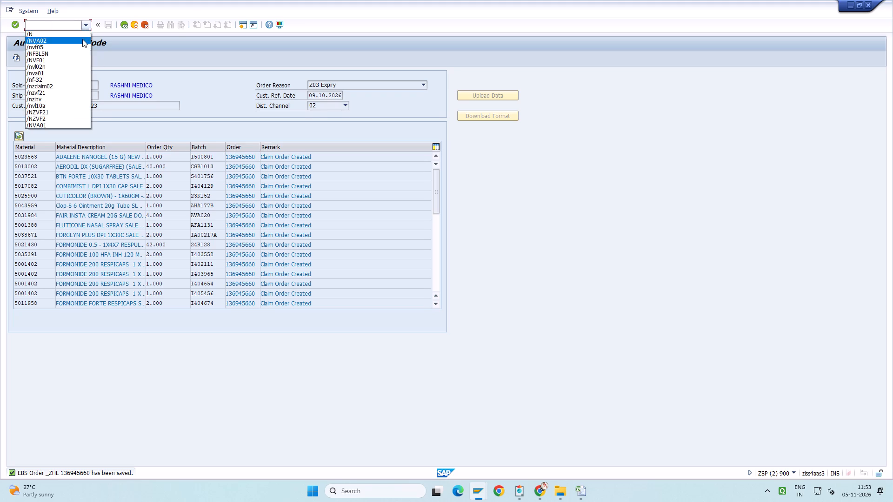
pyautogui.press('Return')
pyautogui.press('Return')
pyautogui.press('Return')
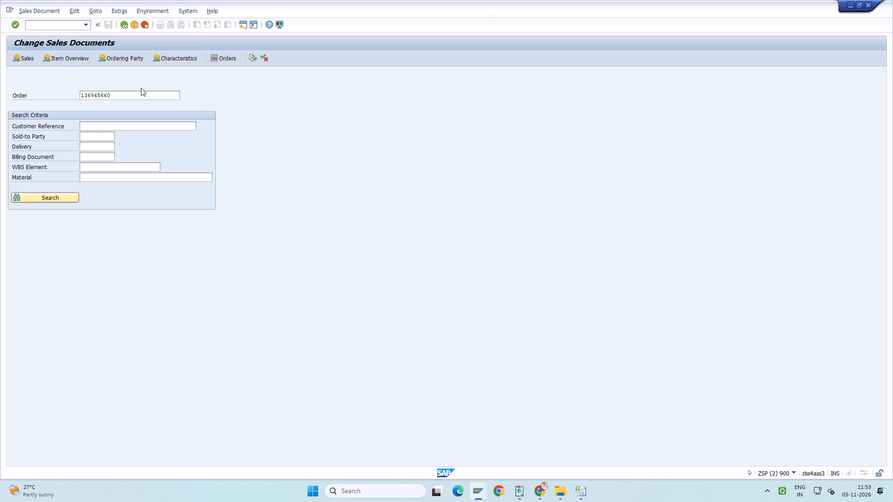
pyautogui.press('pagedown')
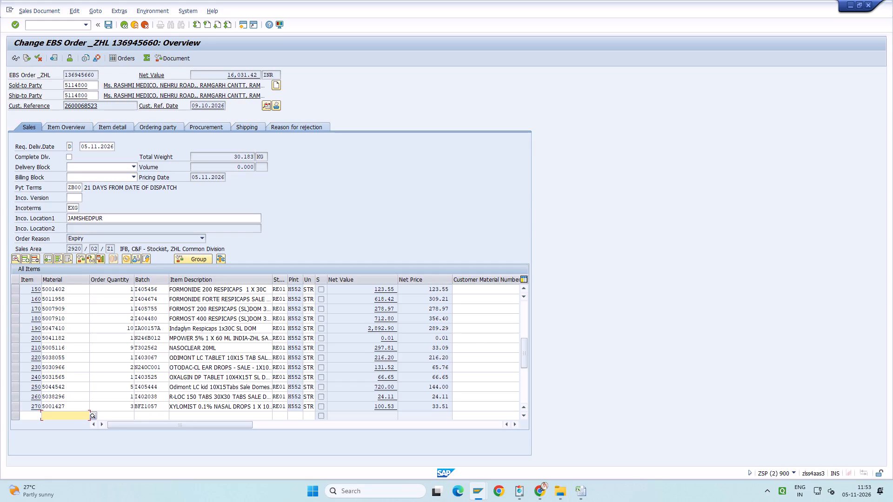
# Switch to the session showing EBS order 136945492, delete that order with confirmation, and return to order 136945660.
pyautogui.hotkey('alt', 'Tab')
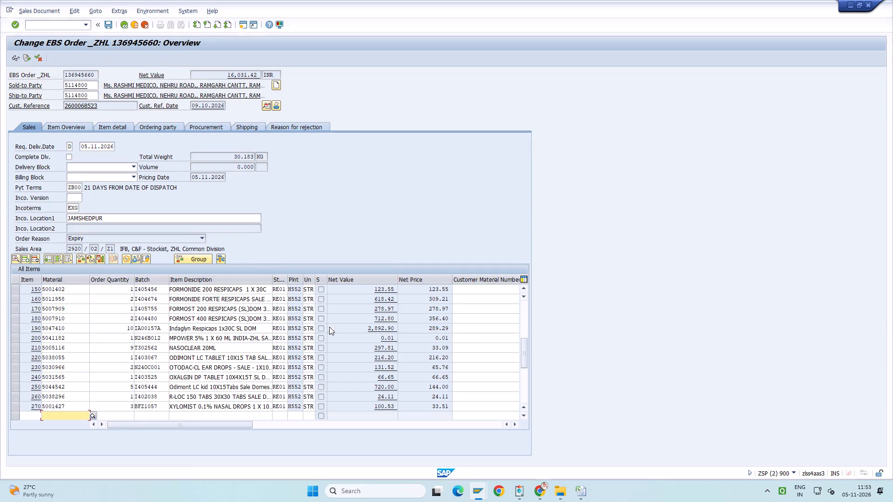
pyautogui.hotkey('alt', 'Tab')
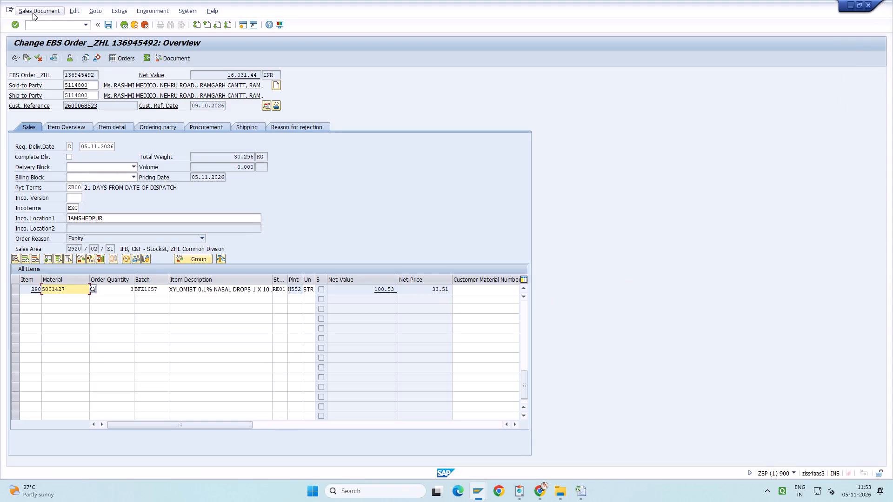
pyautogui.click(33, 11)
pyautogui.click(54, 119)
pyautogui.click(126, 166)
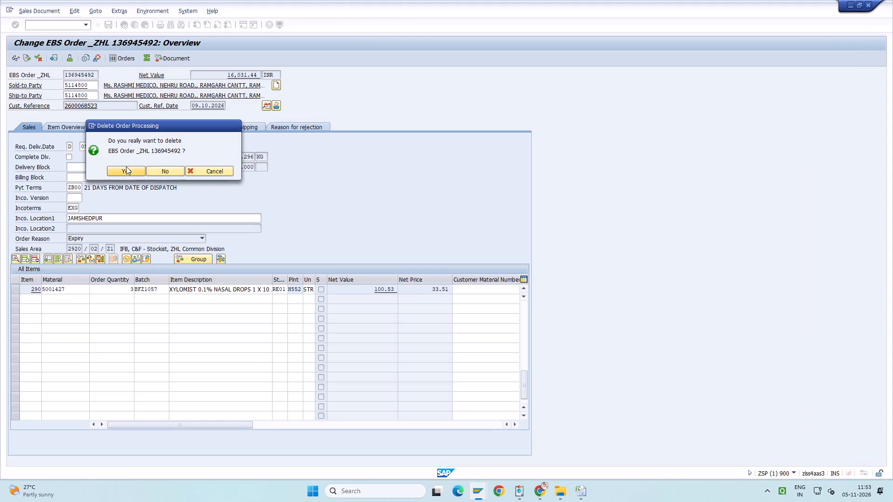
pyautogui.hotkey('alt', 'Tab')
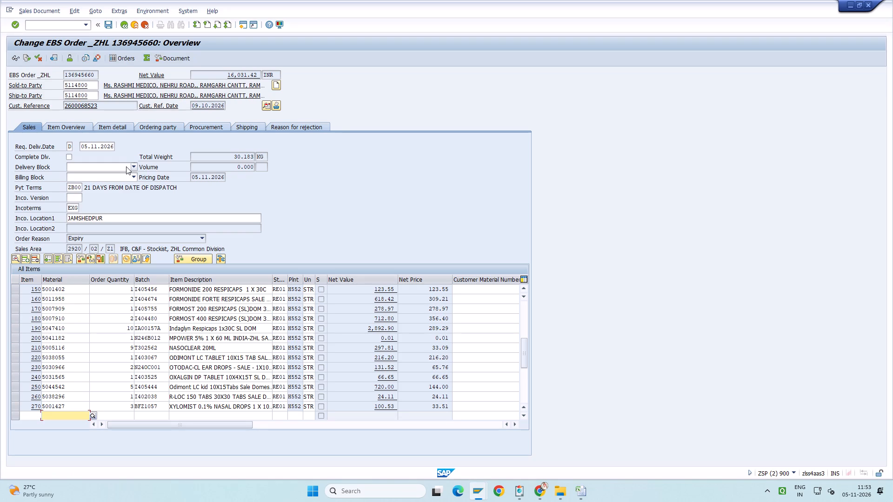
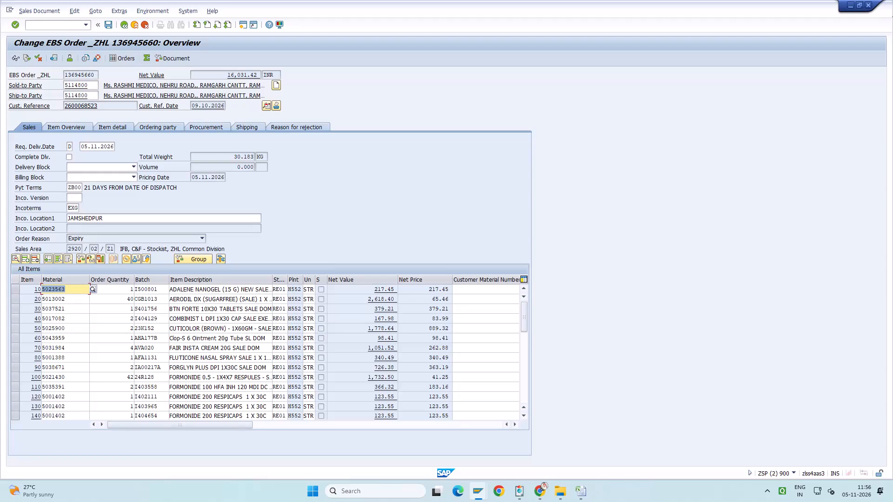
pyautogui.click(84, 28)
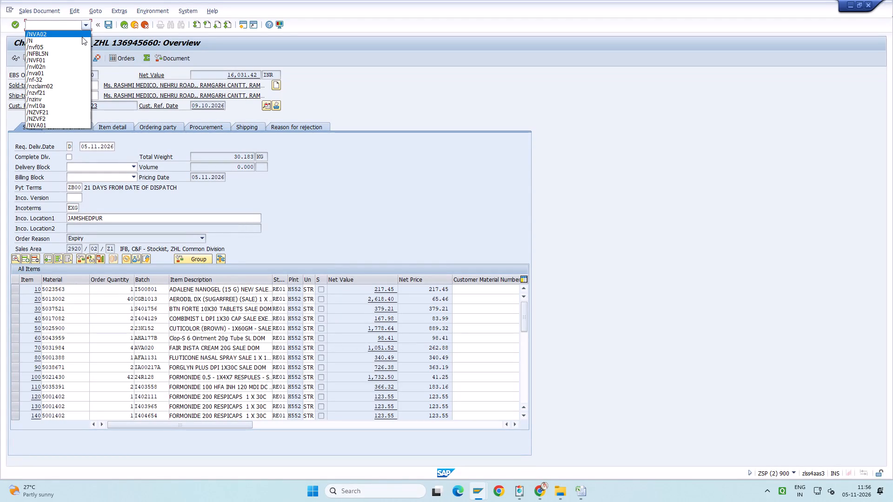
pyautogui.click(82, 37)
pyautogui.click(86, 25)
pyautogui.click(80, 40)
pyautogui.press('Return')
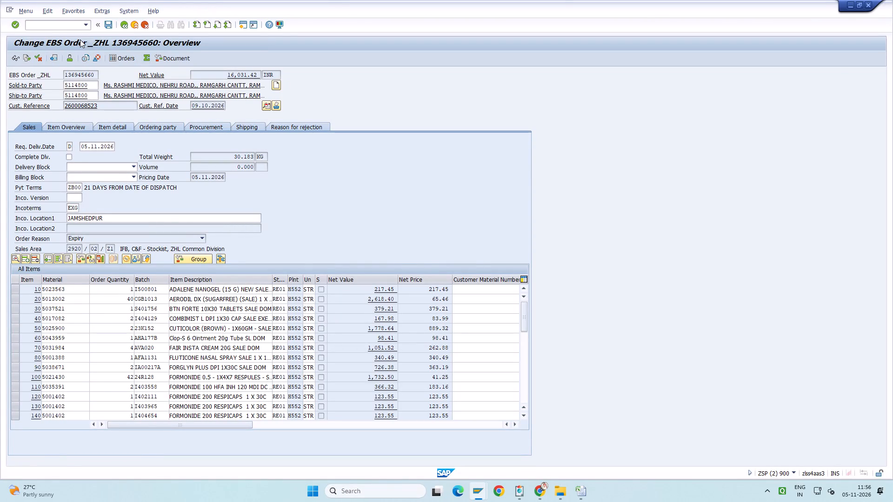
pyautogui.press('Return')
pyautogui.press('space')
pyautogui.press('Down')
pyautogui.press('Return')
pyautogui.press('Tab')
pyautogui.write('z03')
pyautogui.press('Tab')
pyautogui.press('space')
pyautogui.press('Down')
pyautogui.press('Return')
pyautogui.press('Tab')
pyautogui.press('space')
pyautogui.press('Down')
pyautogui.press('Return')
pyautogui.press('Tab')
pyautogui.press('space')
pyautogui.press('Down')
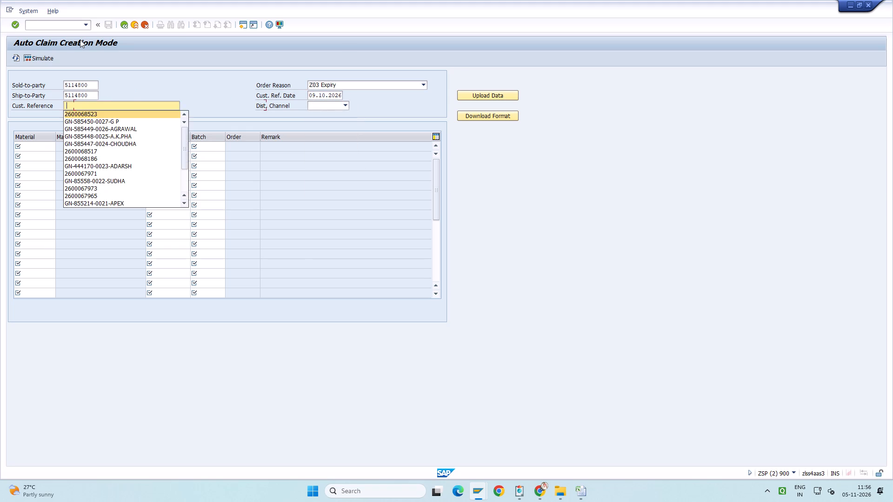
pyautogui.press('Return')
pyautogui.press('Tab')
pyautogui.write('02')
pyautogui.press('Return')
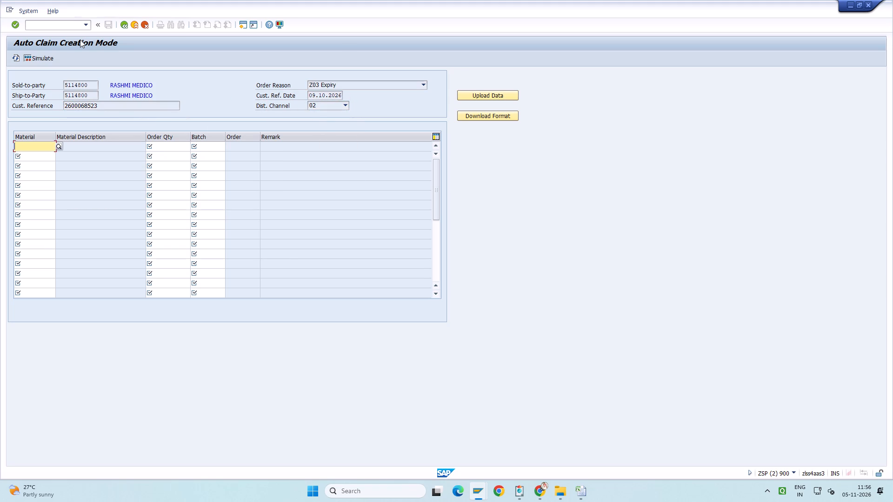
# Copy the Ozefit Lotion row (5041748, quantity 5, batch L241E002) from the Excel claim sheet into the first SAP claim line.
pyautogui.click(577, 484)
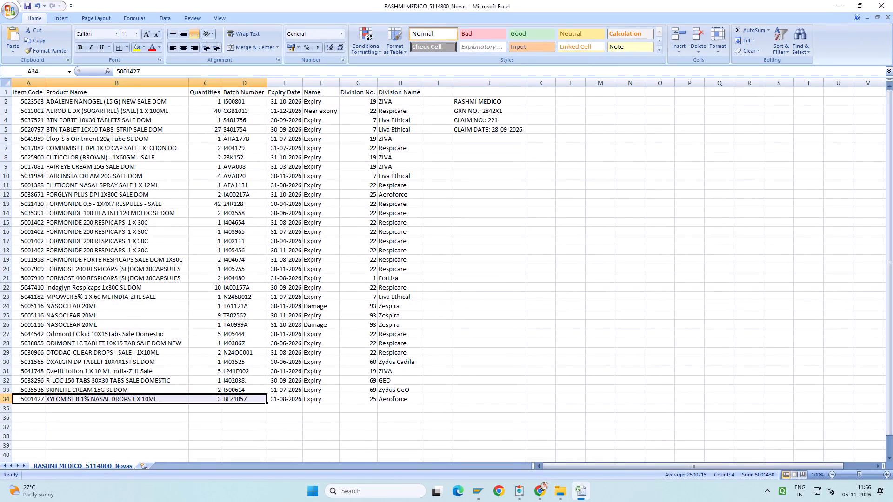
pyautogui.moveTo(29, 372); pyautogui.dragTo(240, 372)
pyautogui.hotkey('ctrl', 'c')
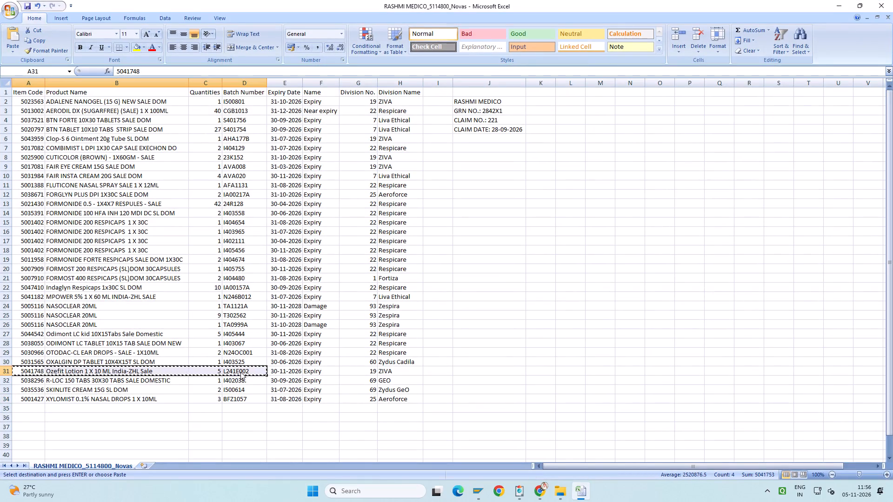
pyautogui.hotkey('alt', 'Tab')
pyautogui.hotkey('alt', 'Tab')
pyautogui.hotkey('ctrl', 'v')
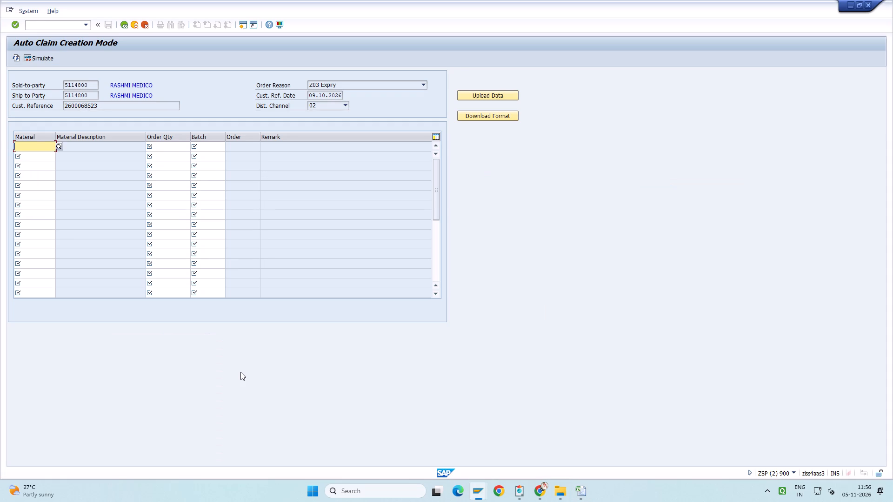
# Copy the BTN Tablet 10x10 row (5020797, quantity 27, batch S401754) from Excel into the second SAP claim line.
pyautogui.click(582, 493)
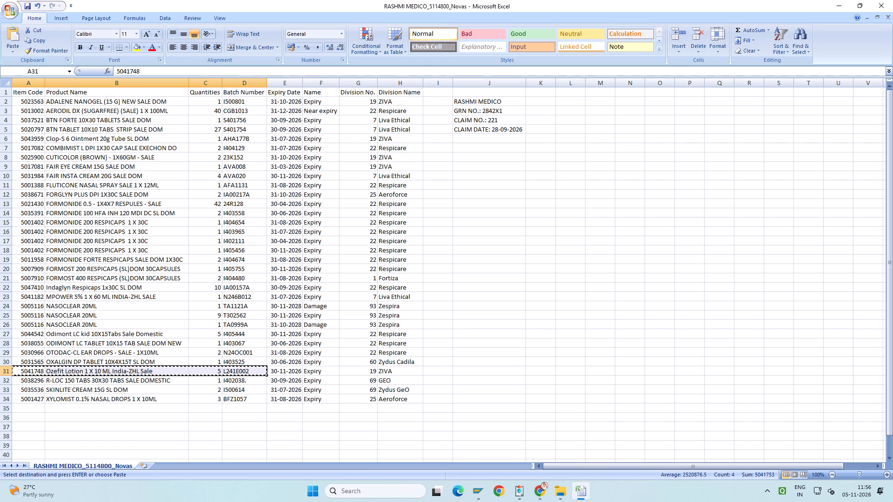
pyautogui.moveTo(31, 129); pyautogui.dragTo(35, 128)
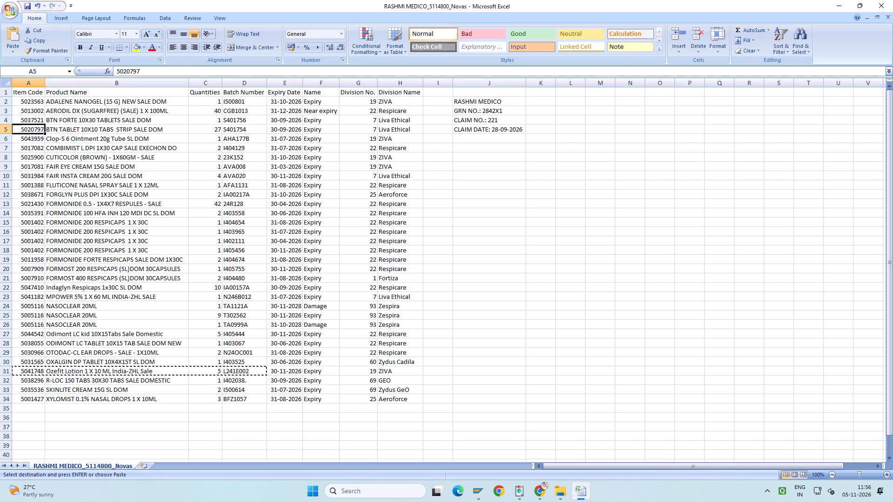
pyautogui.moveTo(35, 128); pyautogui.dragTo(233, 128)
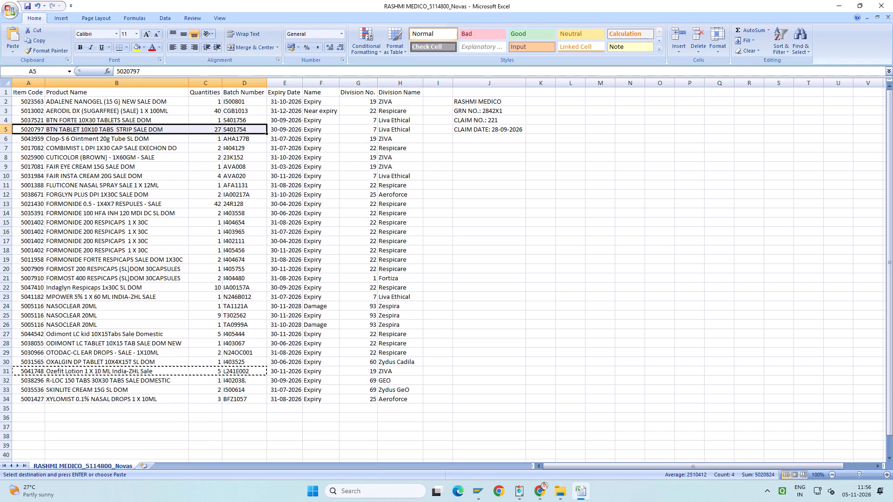
pyautogui.hotkey('ctrl', 'c')
pyautogui.hotkey('alt', 'Tab')
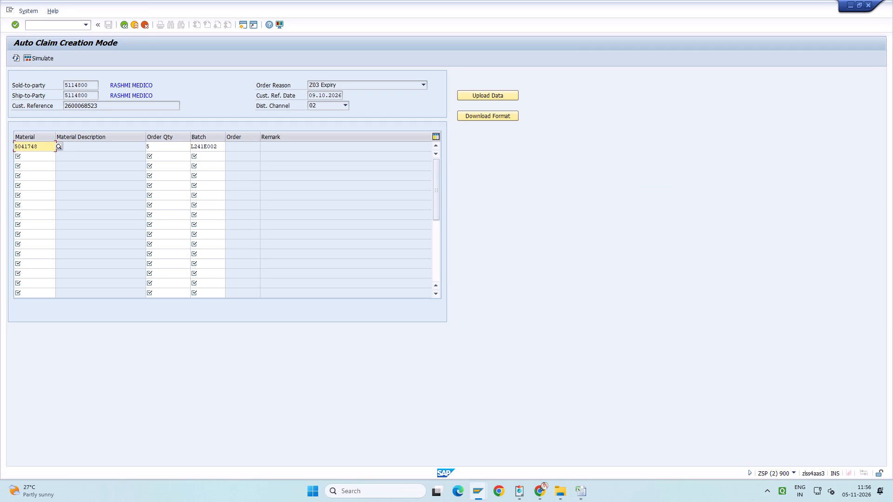
pyautogui.click(45, 159)
pyautogui.hotkey('ctrl', 'v')
pyautogui.press('Return')
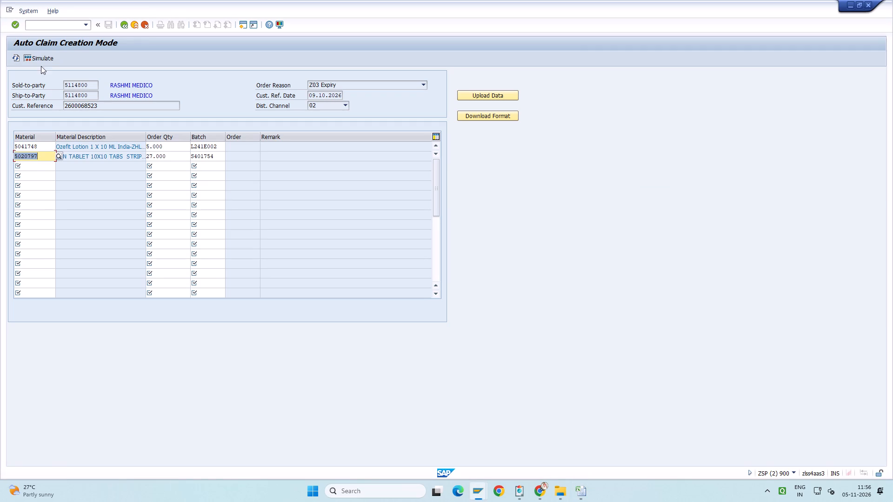
# Simulate the two-item claim and create its claim order.
pyautogui.click(41, 56)
pyautogui.click(41, 56)
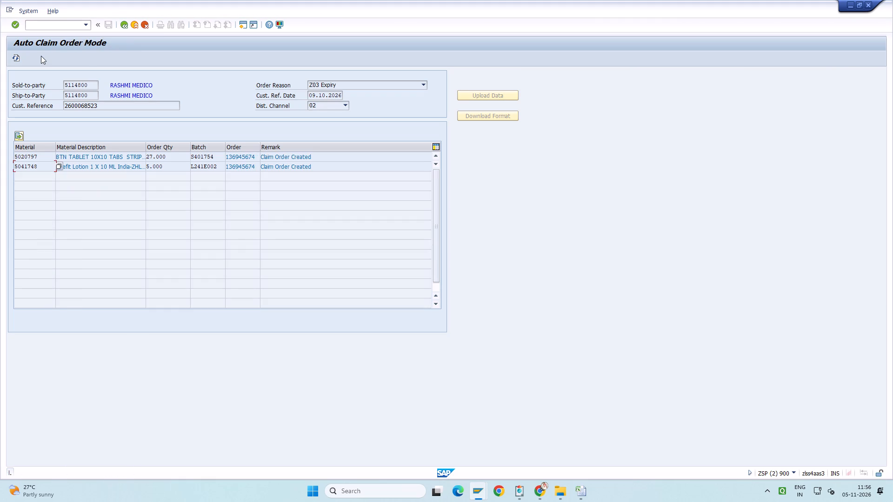
pyautogui.click(86, 21)
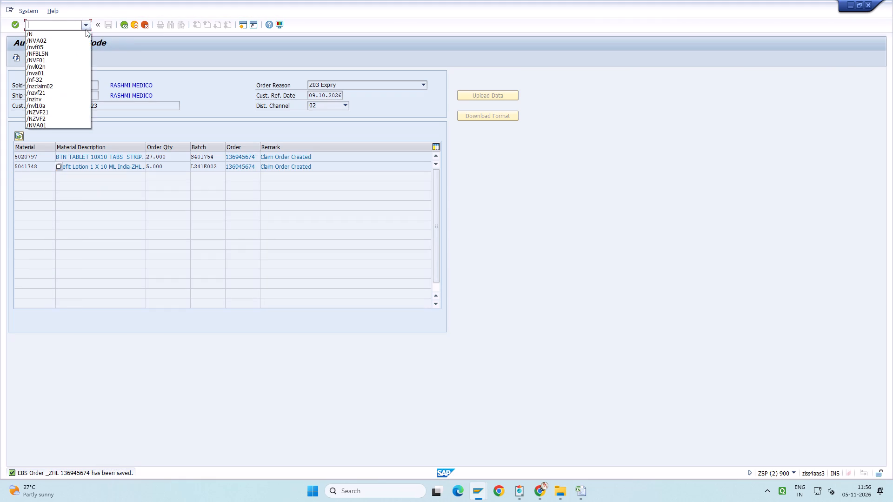
pyautogui.click(86, 42)
pyautogui.press('Return')
pyautogui.press('Return')
pyautogui.press('Return')
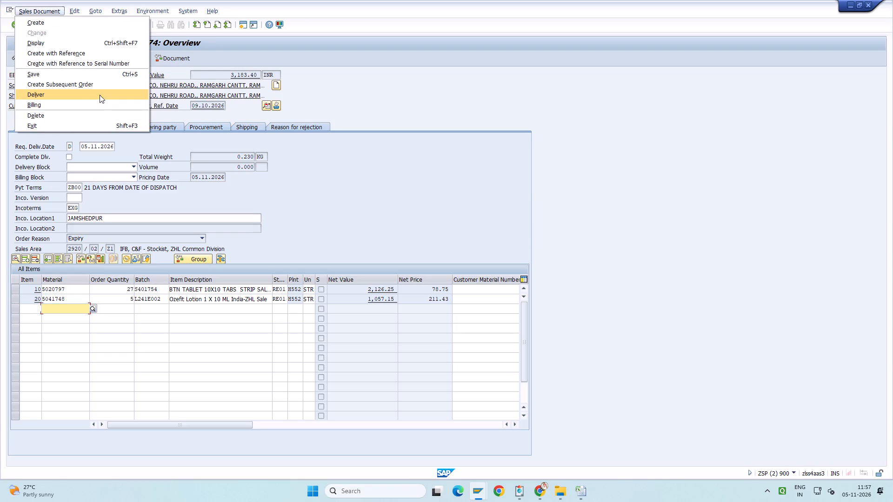
pyautogui.click(100, 95)
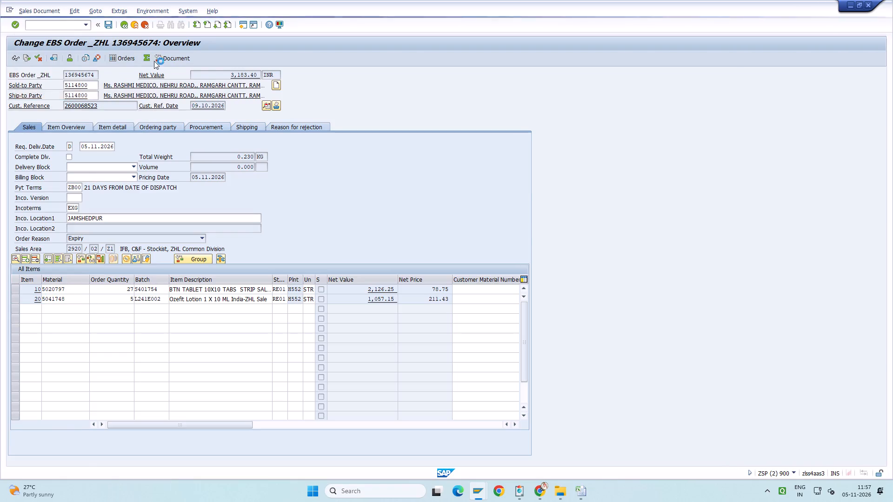
pyautogui.click(173, 59)
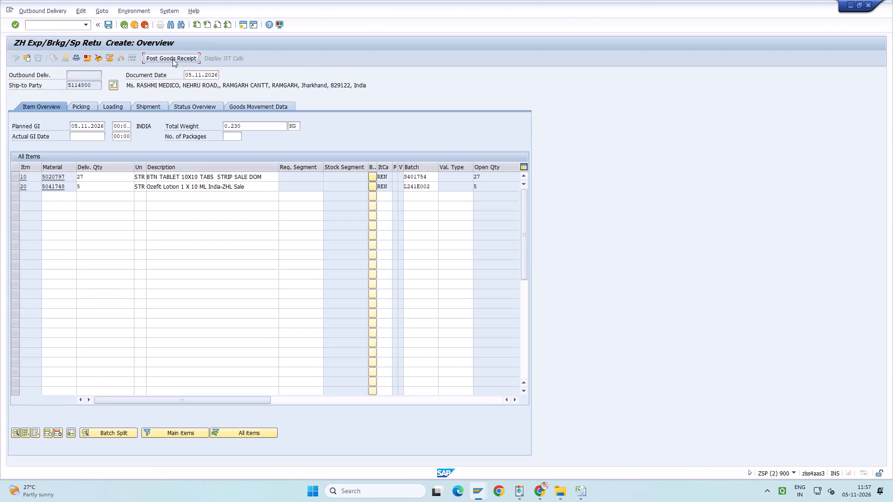
# Switch to the other SAP session and create and save a VF01 billing document for delivery 55432610.
pyautogui.hotkey('alt', 'Tab')
pyautogui.hotkey('alt', 'Tab')
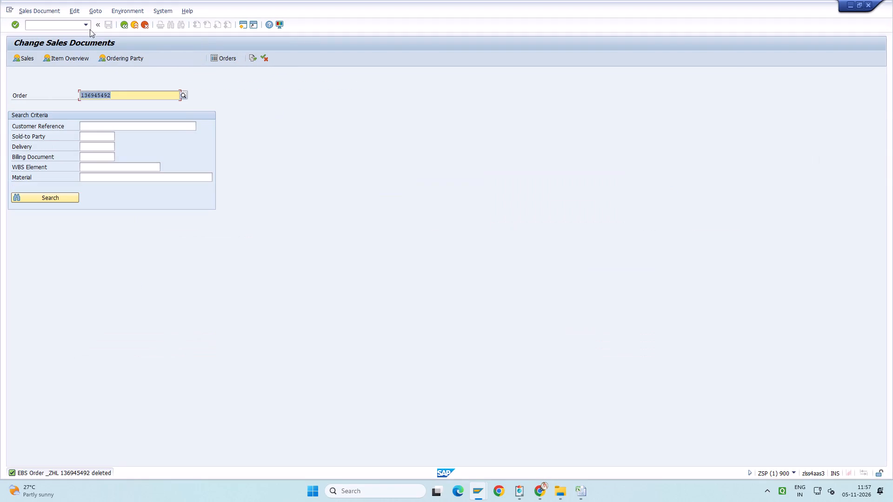
pyautogui.click(83, 24)
pyautogui.click(83, 59)
pyautogui.press('Return')
pyautogui.press('Return')
pyautogui.press('Return')
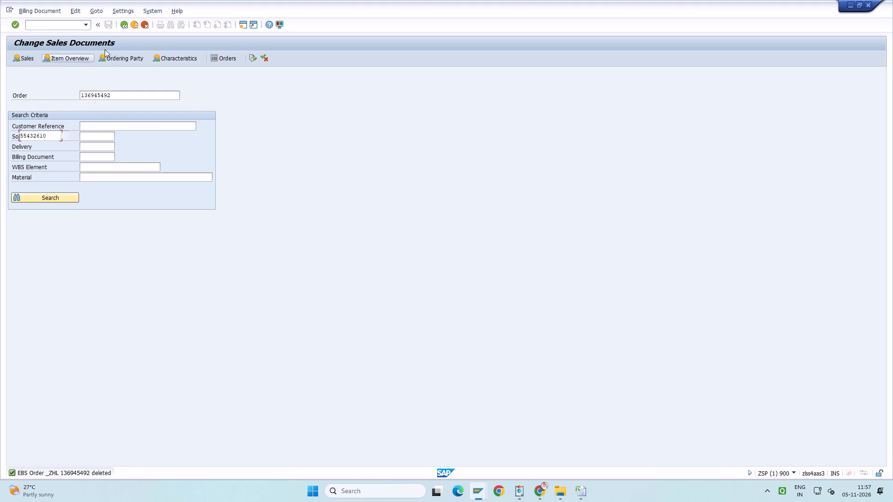
pyautogui.press('Return')
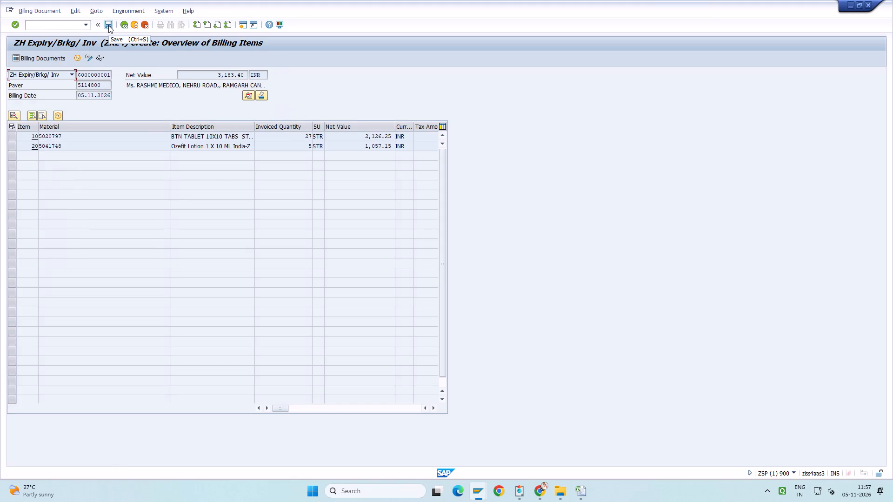
pyautogui.click(108, 25)
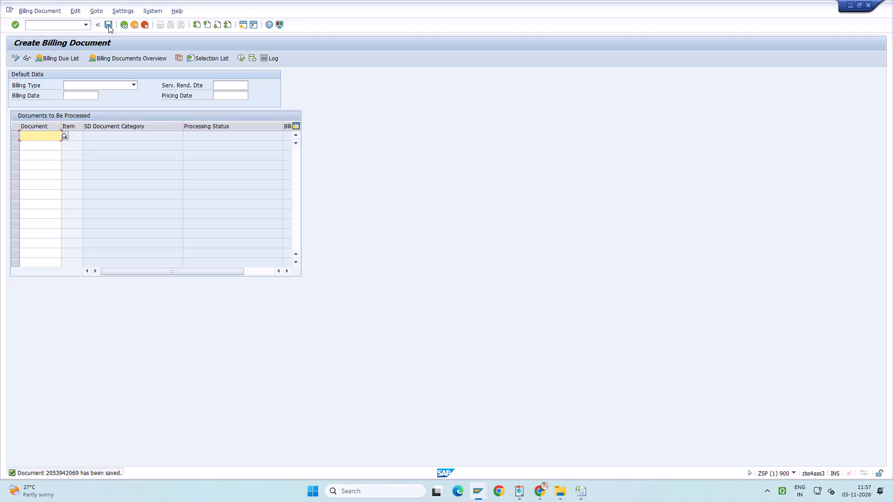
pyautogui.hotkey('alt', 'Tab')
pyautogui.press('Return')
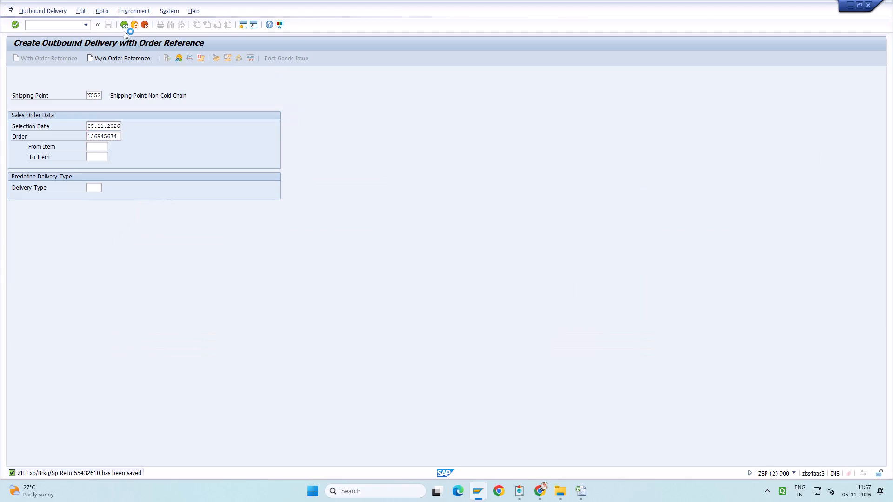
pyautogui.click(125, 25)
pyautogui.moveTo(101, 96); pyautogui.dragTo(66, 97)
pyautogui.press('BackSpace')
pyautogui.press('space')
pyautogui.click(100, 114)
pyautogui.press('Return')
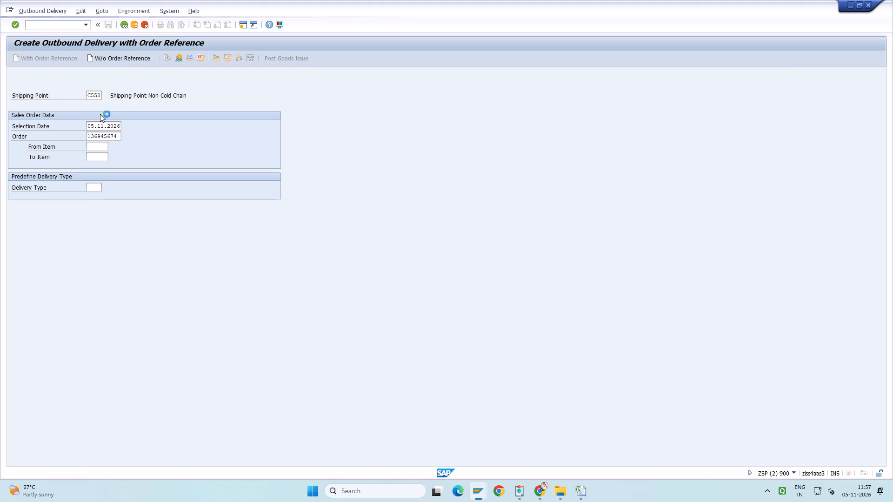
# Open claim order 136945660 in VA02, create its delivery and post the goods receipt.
pyautogui.click(85, 22)
pyautogui.click(84, 39)
pyautogui.press('Return')
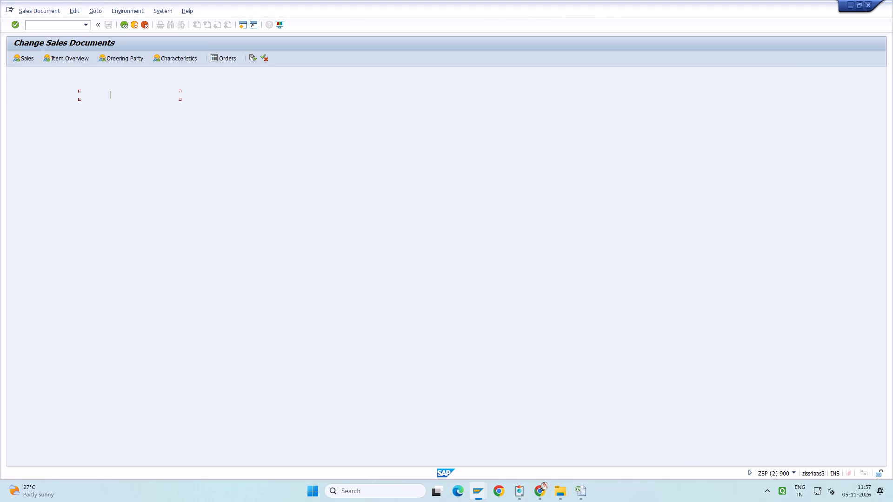
pyautogui.click(124, 98)
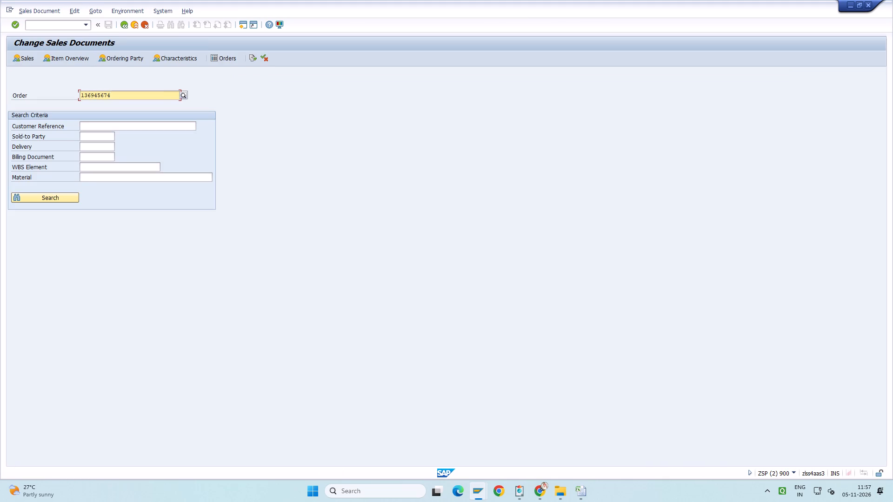
pyautogui.press('BackSpace')
pyautogui.press('BackSpace')
pyautogui.write('60')
pyautogui.press('Return')
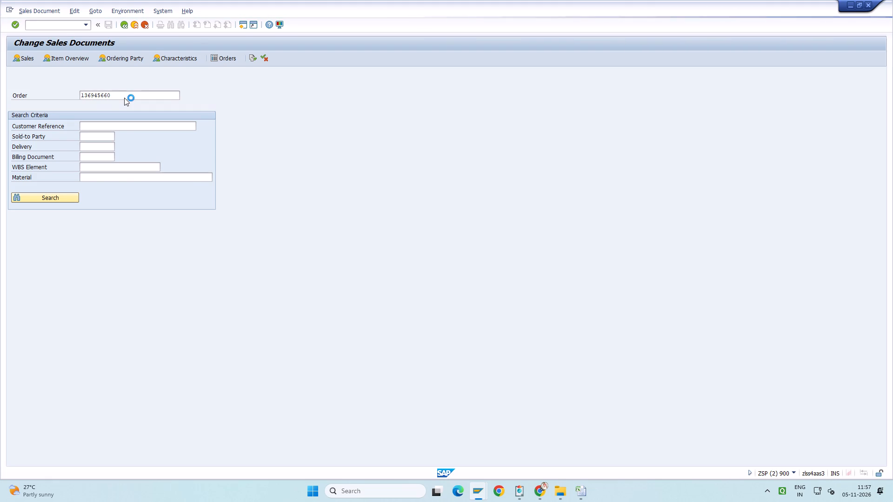
pyautogui.press('pagedown')
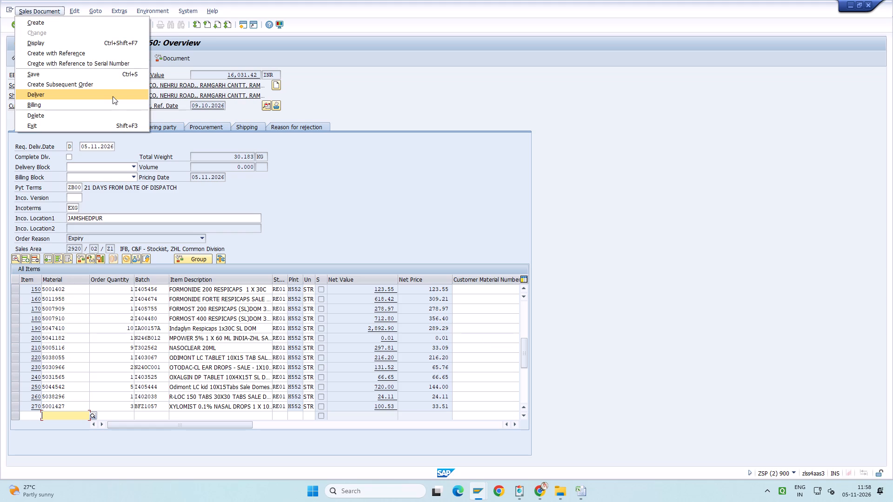
pyautogui.click(113, 96)
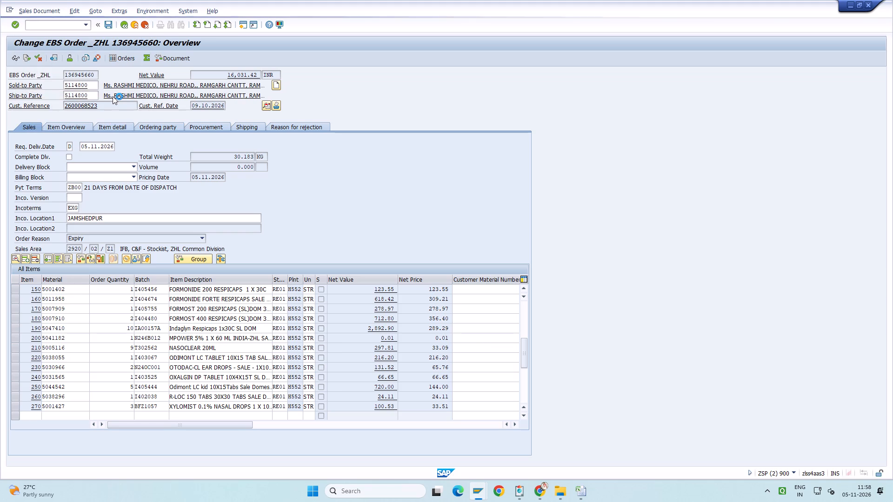
pyautogui.click(185, 57)
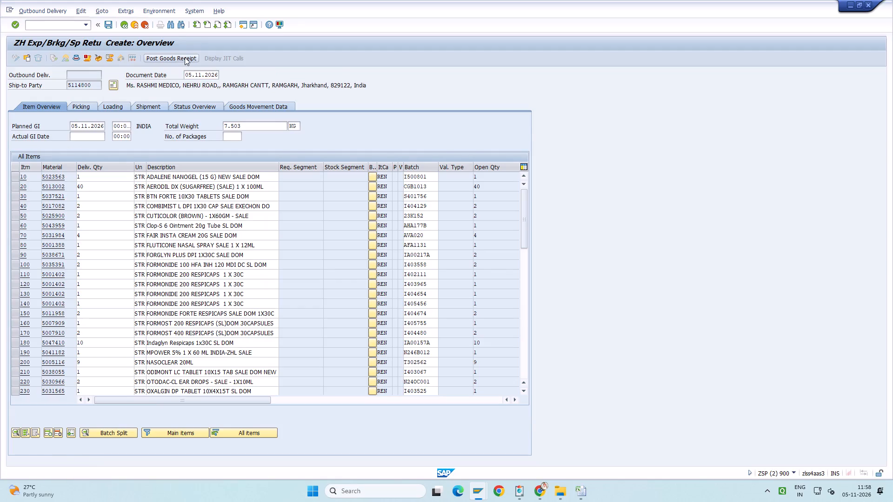
# Switch to the billing session and create and save a VF01 billing document for delivery 55432611.
pyautogui.hotkey('alt', 'Tab')
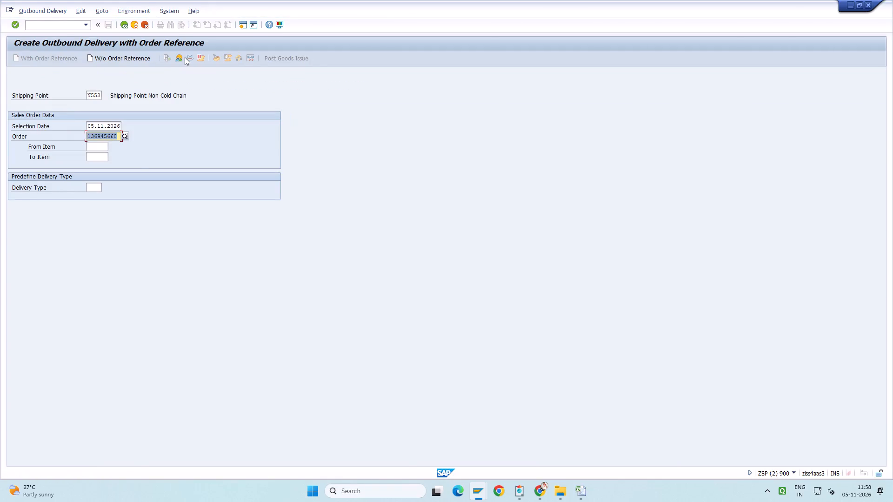
pyautogui.click(85, 24)
pyautogui.click(85, 40)
pyautogui.press('Return')
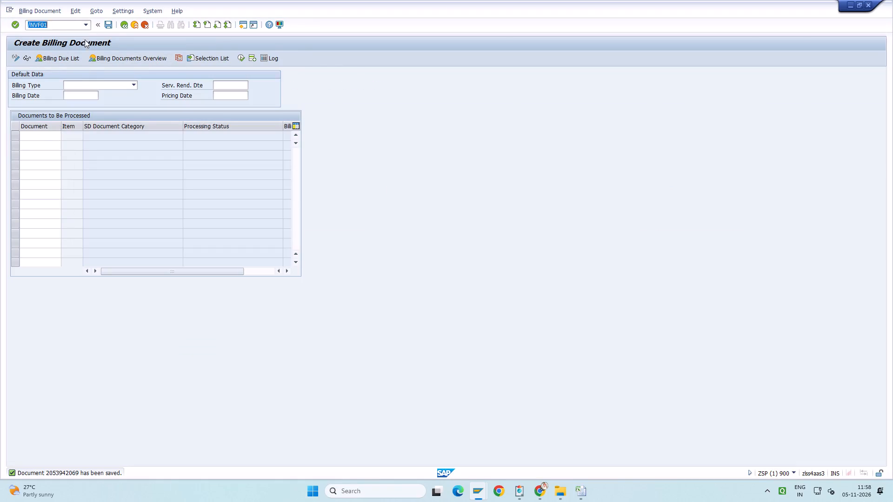
pyautogui.press('Return')
pyautogui.press('Return')
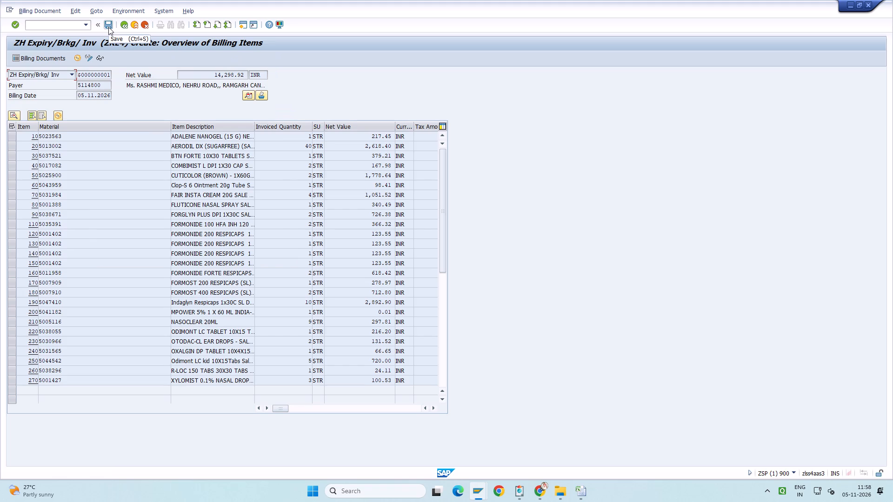
pyautogui.click(108, 27)
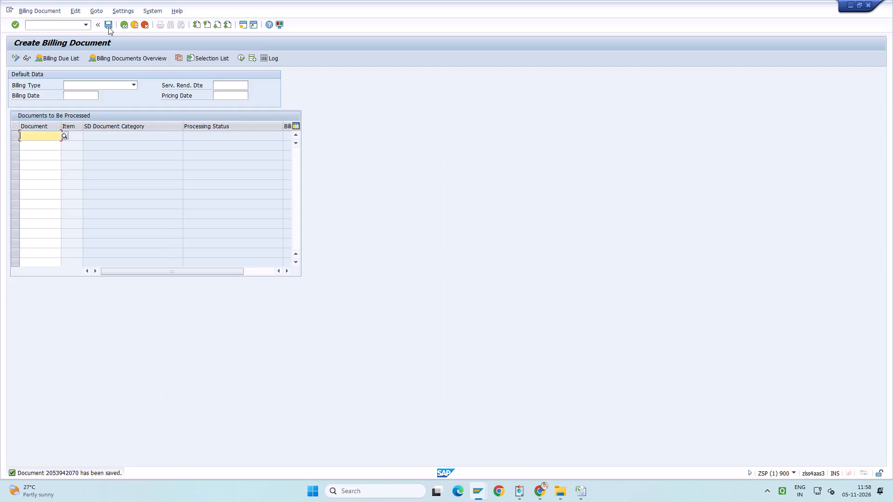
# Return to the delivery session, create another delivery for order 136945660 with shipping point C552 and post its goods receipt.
pyautogui.hotkey('alt', 'Tab')
pyautogui.press('Return')
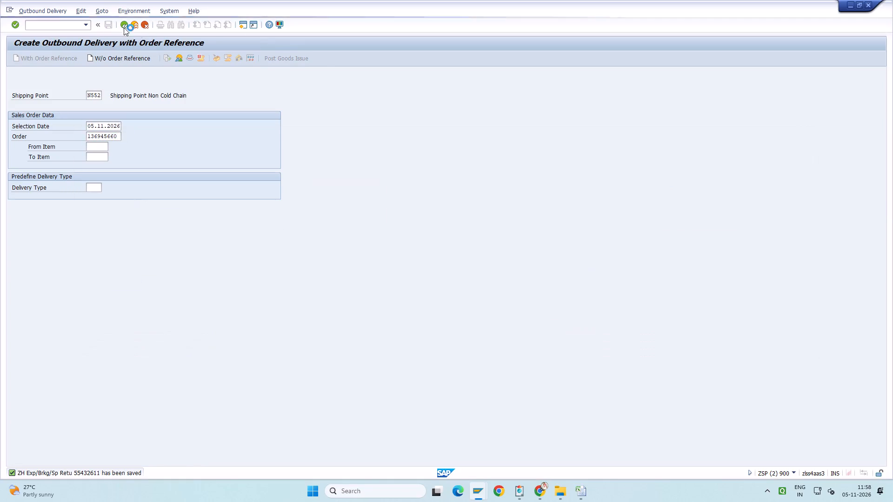
pyautogui.click(122, 26)
pyautogui.moveTo(101, 96); pyautogui.dragTo(68, 97)
pyautogui.press('BackSpace')
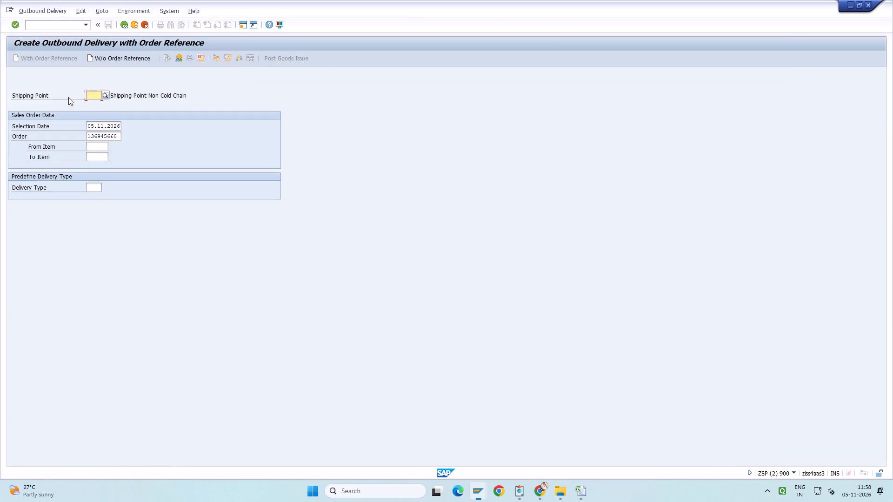
pyautogui.press('space')
pyautogui.click(96, 107)
pyautogui.press('Return')
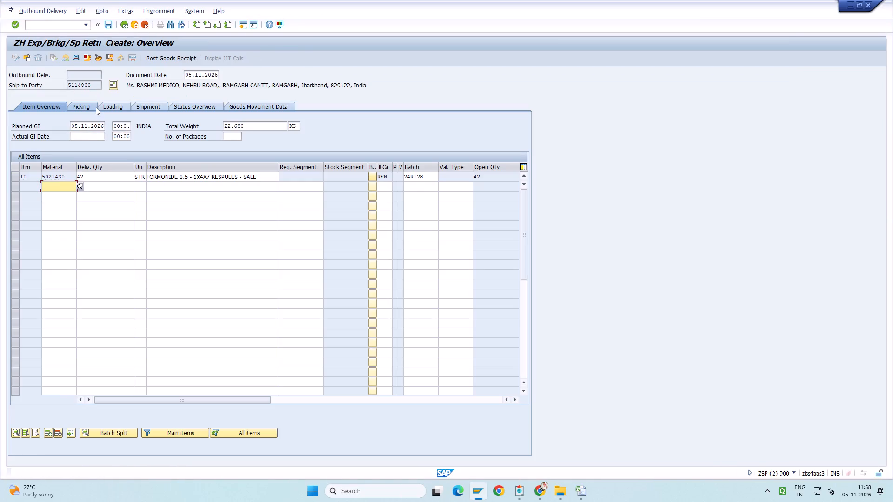
pyautogui.click(168, 57)
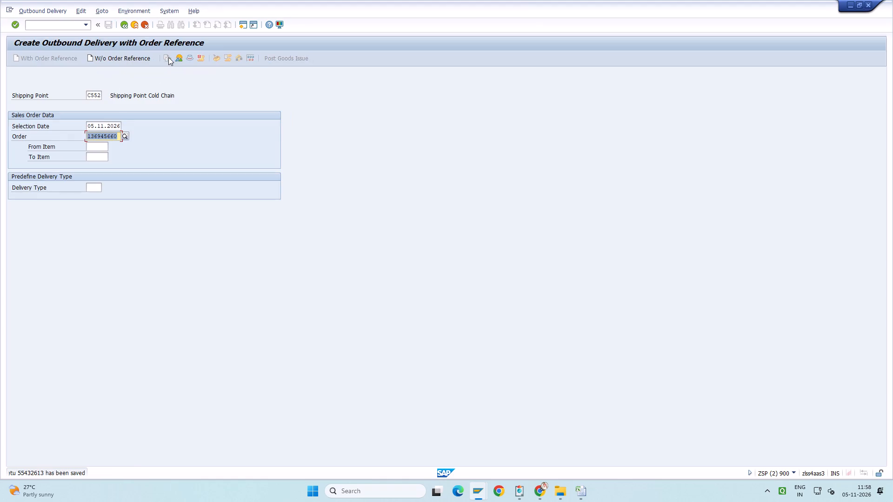
pyautogui.hotkey('alt', 'Tab')
pyautogui.click(86, 29)
pyautogui.click(85, 37)
pyautogui.press('Return')
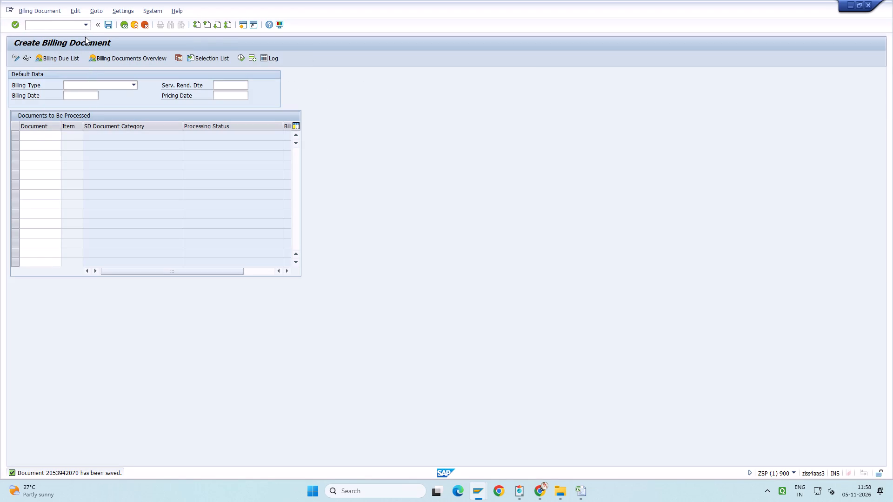
pyautogui.press('Return')
pyautogui.press('Return')
pyautogui.click(108, 28)
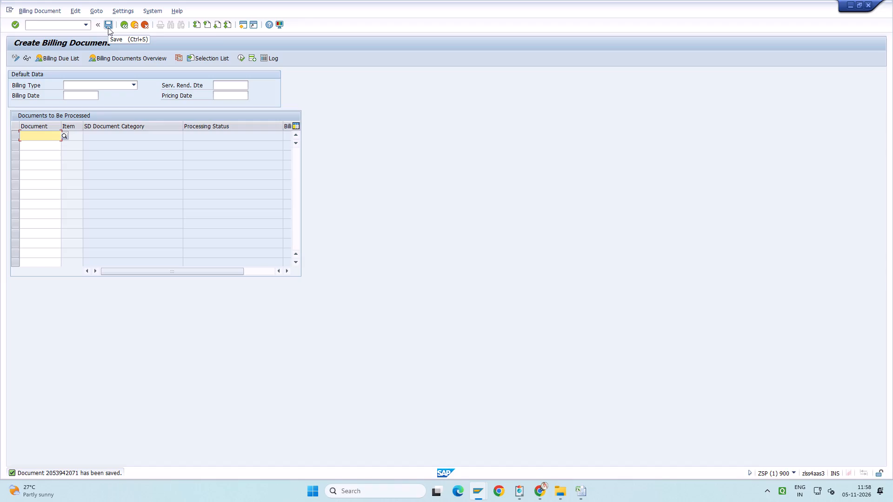
pyautogui.hotkey('alt', 'Tab')
pyautogui.press('Return')
pyautogui.click(85, 26)
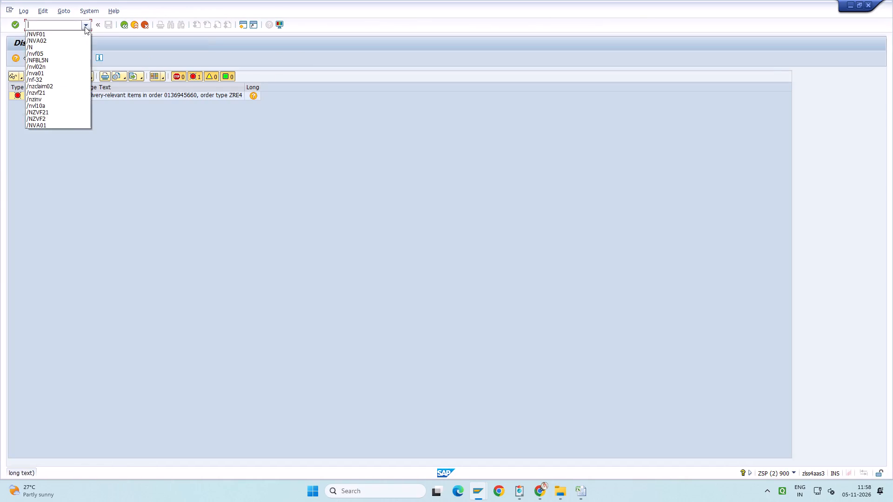
pyautogui.click(86, 38)
pyautogui.press('Return')
pyautogui.click(118, 98)
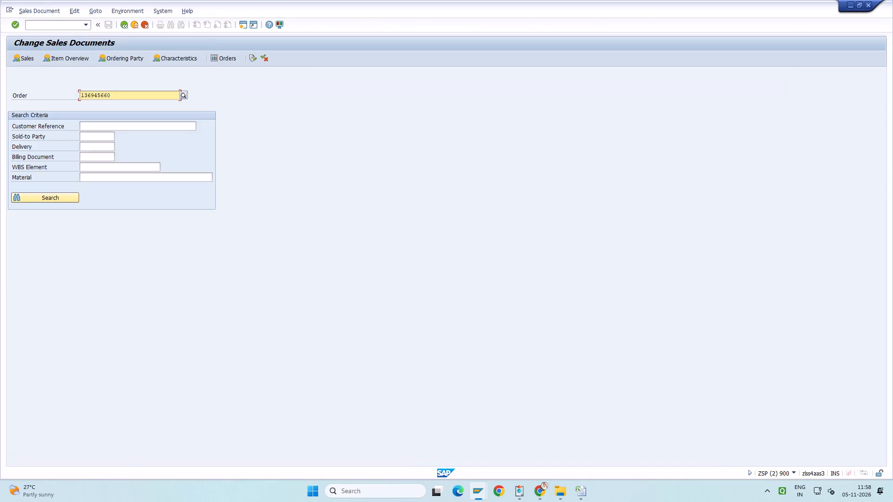
pyautogui.press('BackSpace')
pyautogui.press('BackSpace')
pyautogui.write('53')
pyautogui.press('Return')
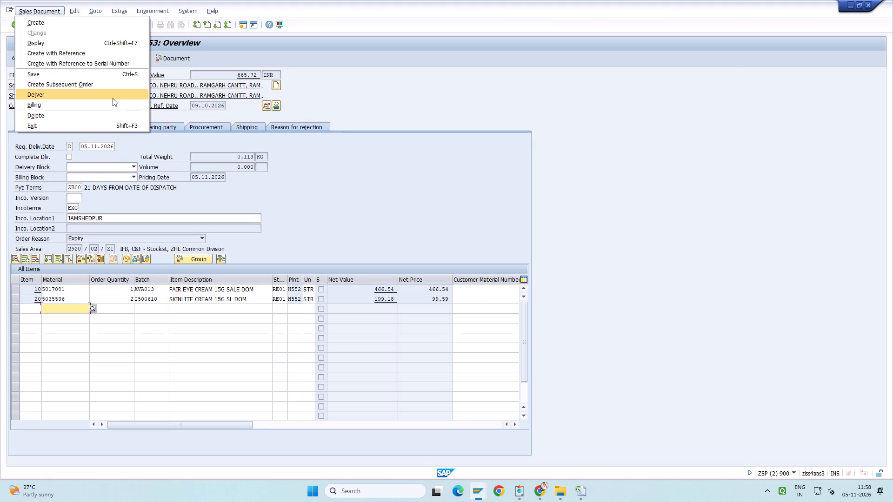
pyautogui.click(113, 98)
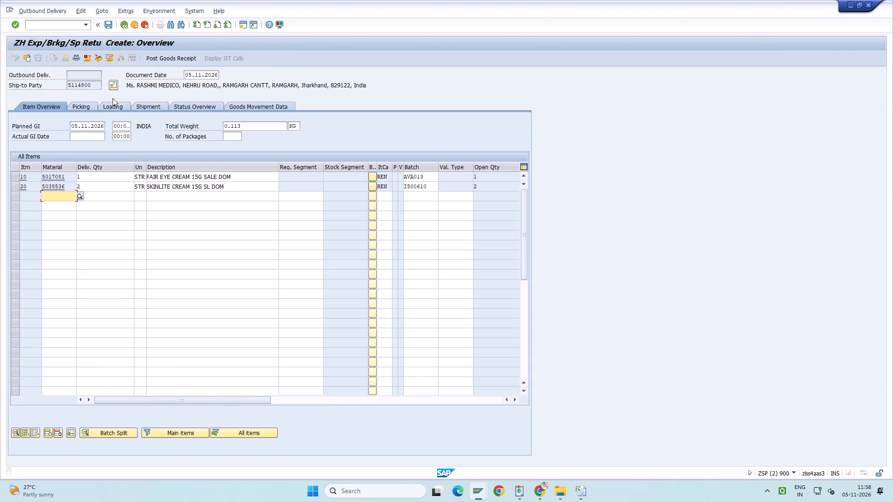
pyautogui.click(173, 57)
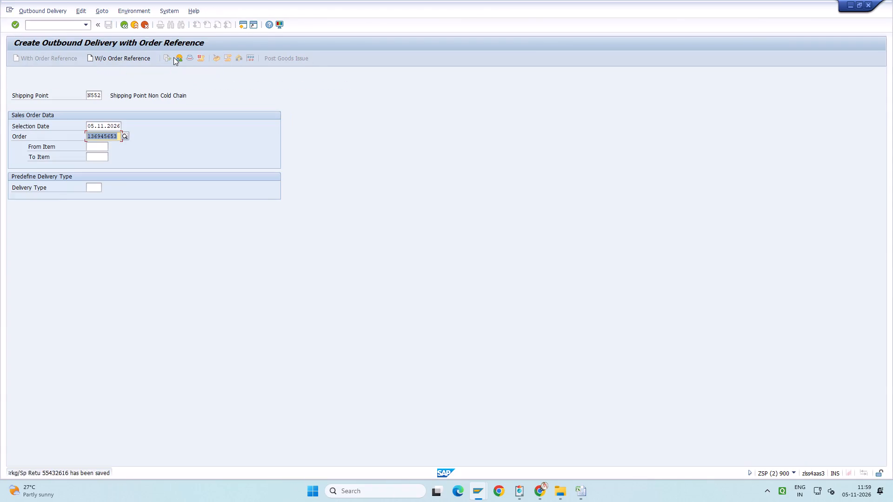
# Switch to the billing session and create and save a VF01 billing document for delivery 55432616.
pyautogui.hotkey('alt', 'Tab')
pyautogui.click(84, 28)
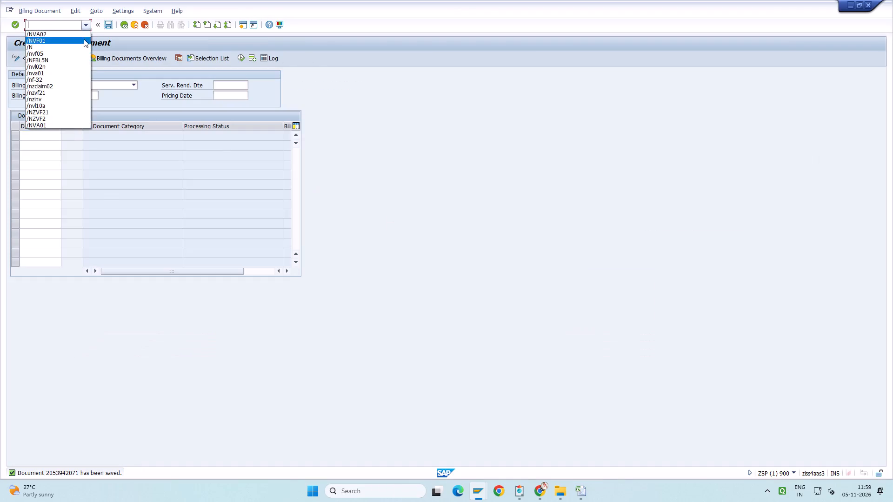
pyautogui.click(84, 39)
pyautogui.press('Return')
pyautogui.press('Return')
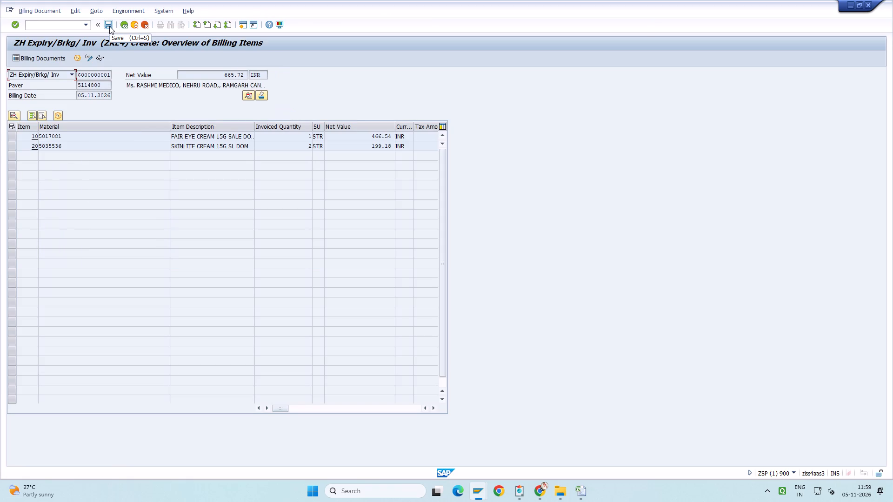
pyautogui.click(109, 26)
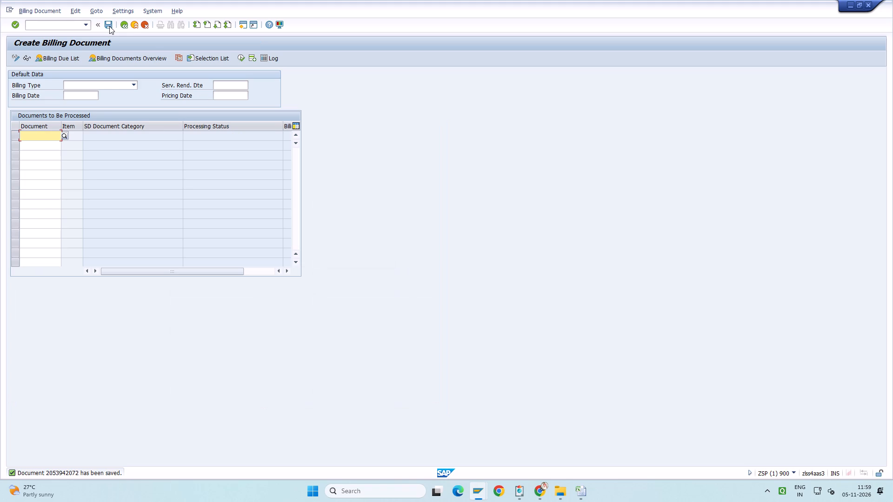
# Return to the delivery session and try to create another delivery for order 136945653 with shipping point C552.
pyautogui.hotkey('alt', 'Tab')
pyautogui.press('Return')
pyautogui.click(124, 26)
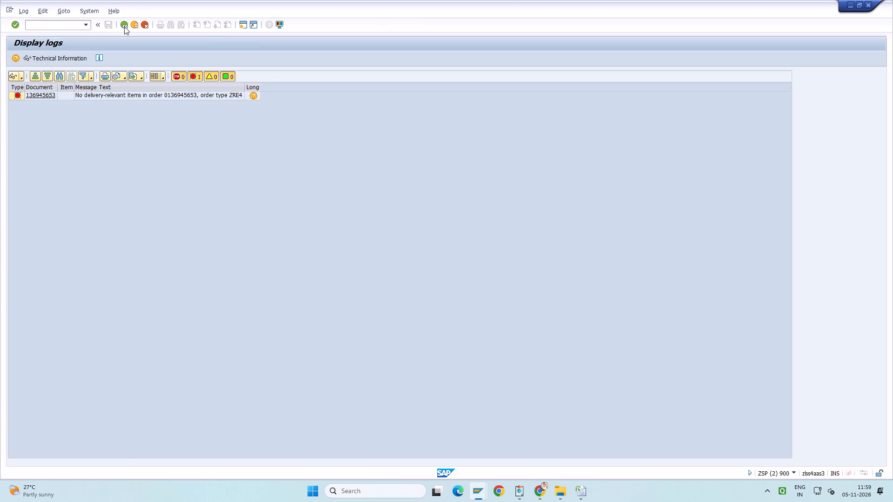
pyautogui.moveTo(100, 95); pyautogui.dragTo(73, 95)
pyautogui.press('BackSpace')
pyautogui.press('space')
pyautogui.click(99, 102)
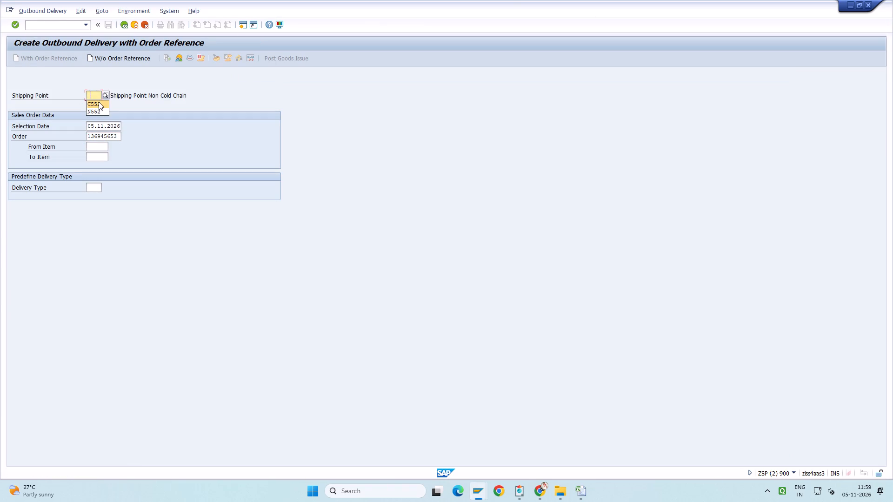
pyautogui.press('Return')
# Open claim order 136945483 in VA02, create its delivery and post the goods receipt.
pyautogui.click(86, 24)
pyautogui.click(86, 24)
pyautogui.click(86, 36)
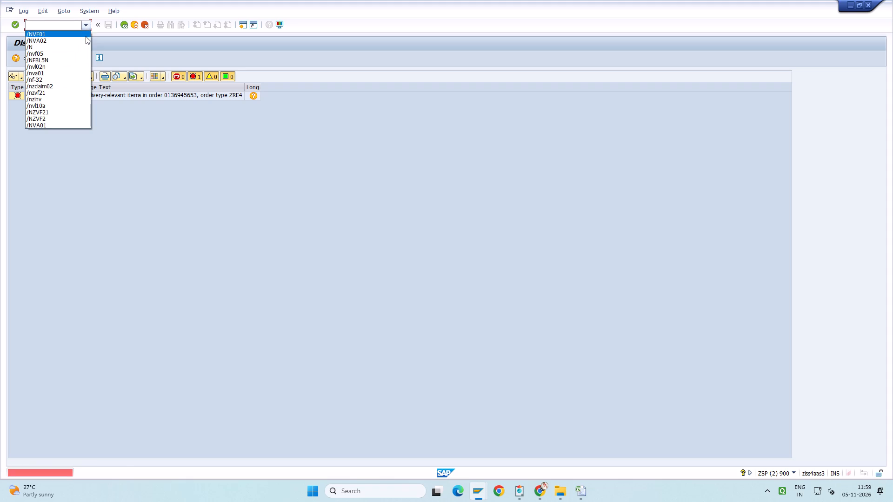
pyautogui.click(88, 26)
pyautogui.click(84, 40)
pyautogui.press('Return')
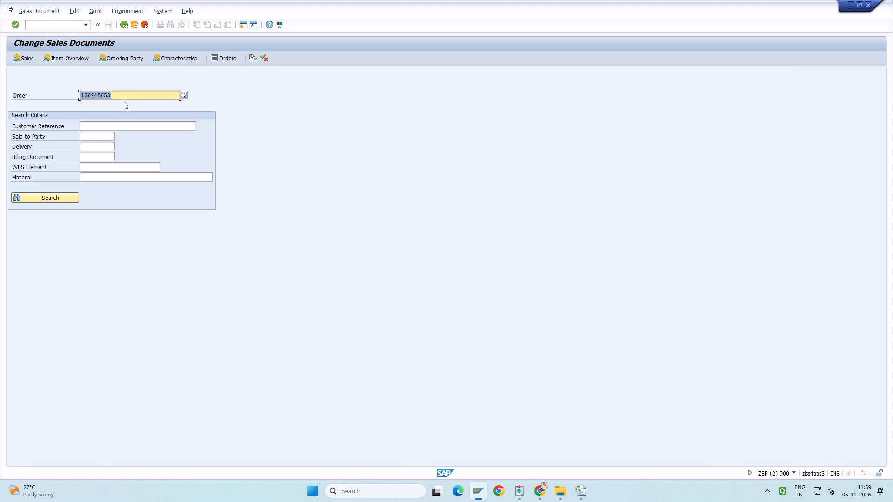
pyautogui.click(128, 96)
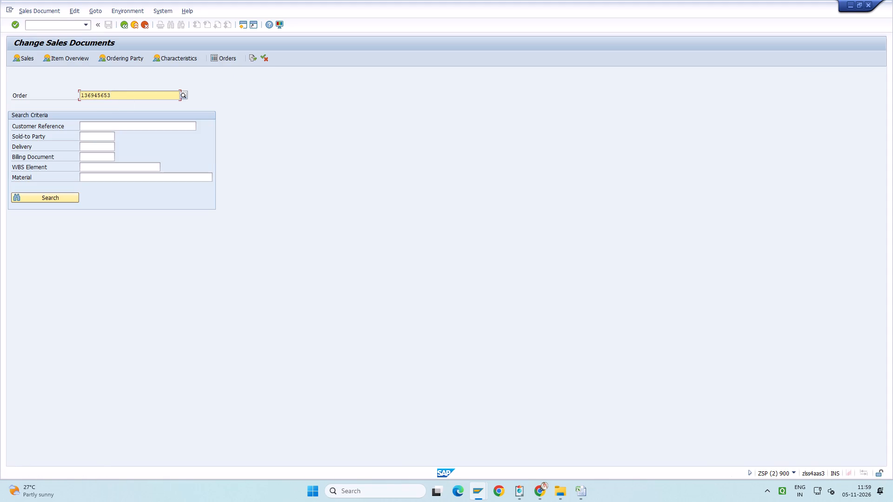
pyautogui.press('BackSpace')
pyautogui.press('BackSpace')
pyautogui.press('BackSpace')
pyautogui.write('483')
pyautogui.press('Return')
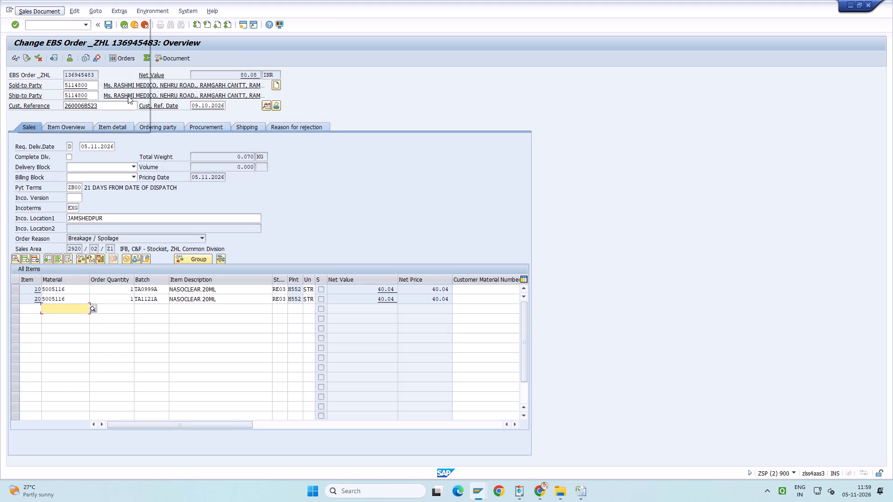
pyautogui.click(116, 95)
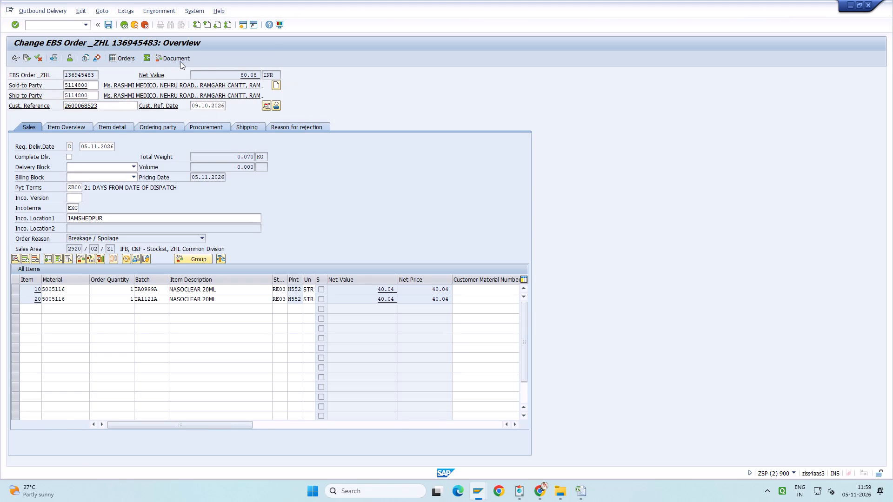
pyautogui.click(181, 60)
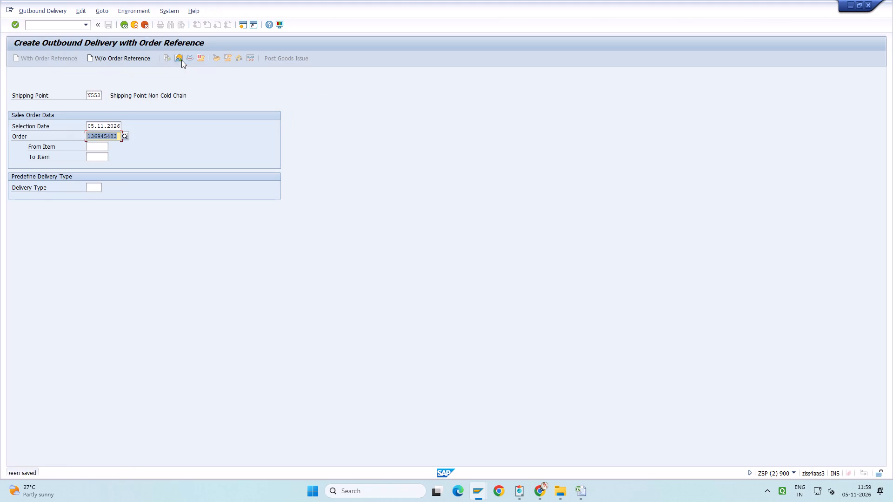
# Switch to the billing session and create and save a VF01 billing document for delivery 55432619.
pyautogui.hotkey('alt', 'Tab')
pyautogui.click(86, 26)
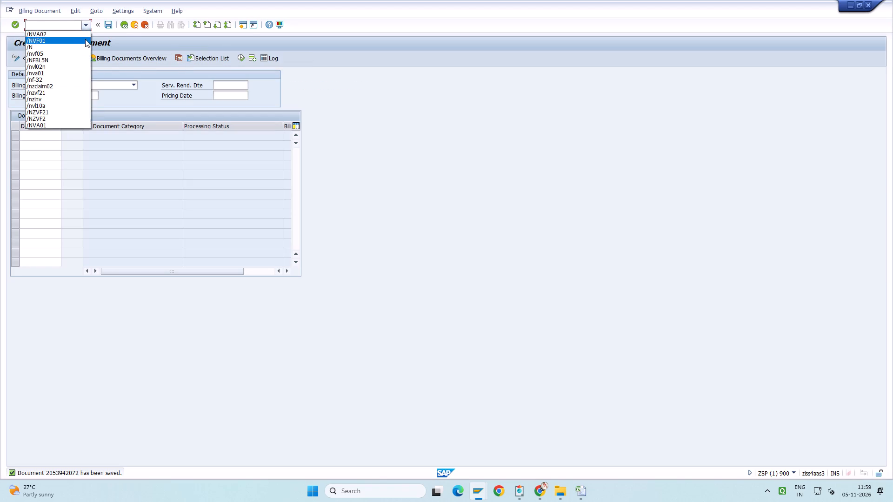
pyautogui.click(85, 39)
pyautogui.press('Return')
pyautogui.press('Return')
pyautogui.press('Return')
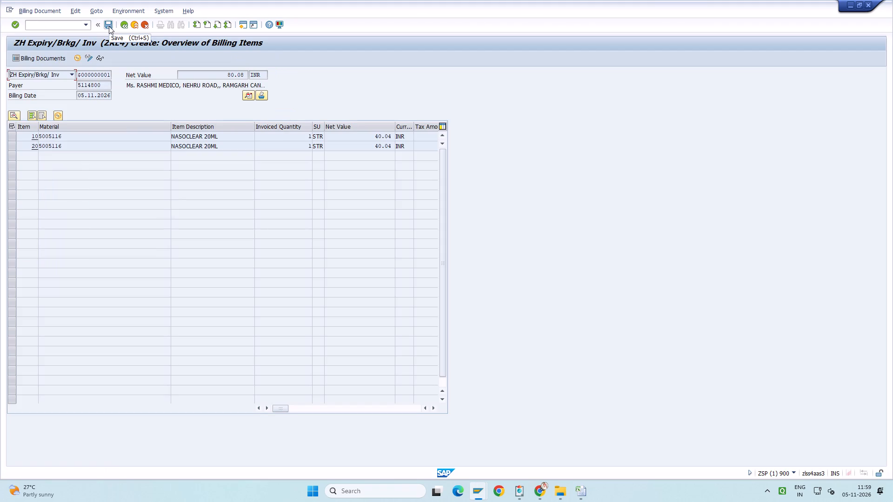
pyautogui.click(109, 26)
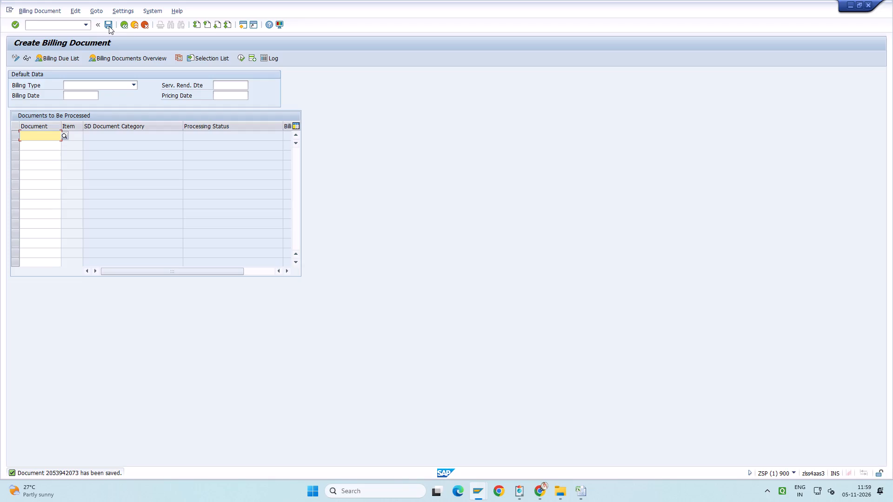
pyautogui.hotkey('alt', 'Tab')
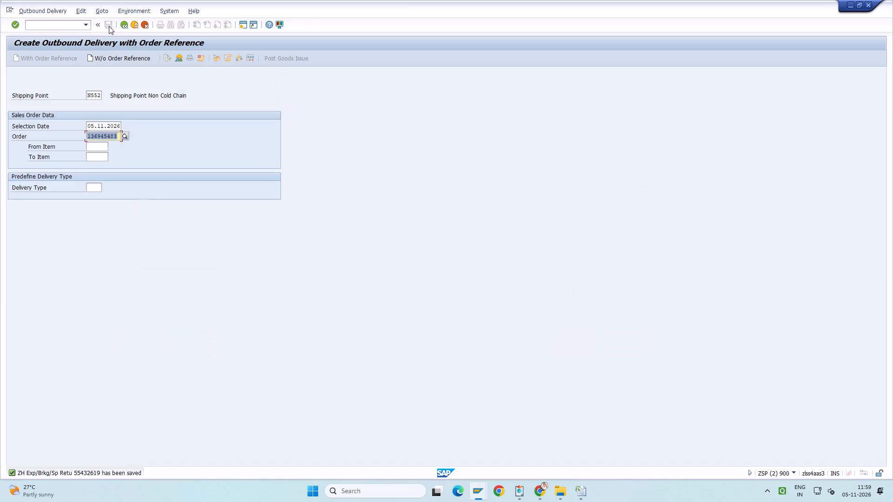
pyautogui.press('Return')
pyautogui.click(75, 27)
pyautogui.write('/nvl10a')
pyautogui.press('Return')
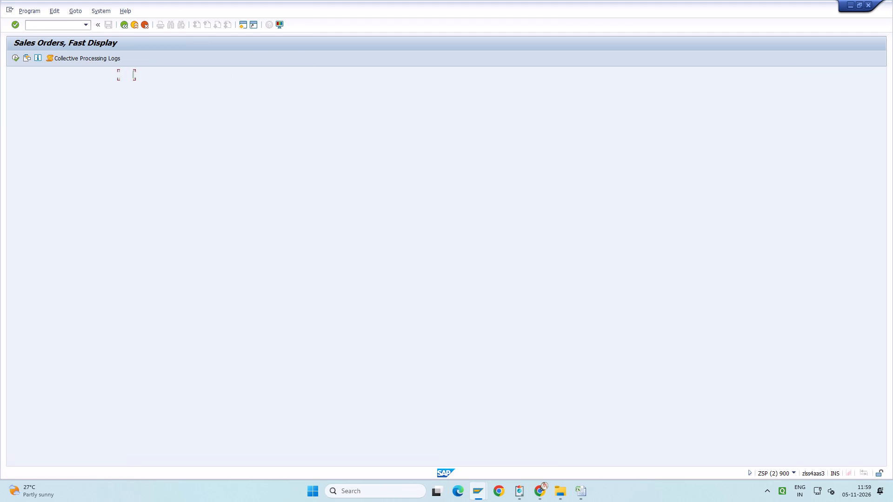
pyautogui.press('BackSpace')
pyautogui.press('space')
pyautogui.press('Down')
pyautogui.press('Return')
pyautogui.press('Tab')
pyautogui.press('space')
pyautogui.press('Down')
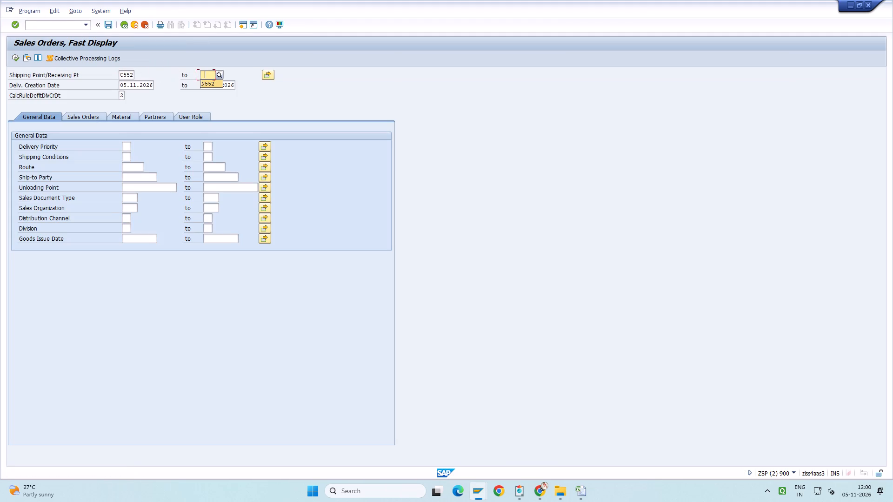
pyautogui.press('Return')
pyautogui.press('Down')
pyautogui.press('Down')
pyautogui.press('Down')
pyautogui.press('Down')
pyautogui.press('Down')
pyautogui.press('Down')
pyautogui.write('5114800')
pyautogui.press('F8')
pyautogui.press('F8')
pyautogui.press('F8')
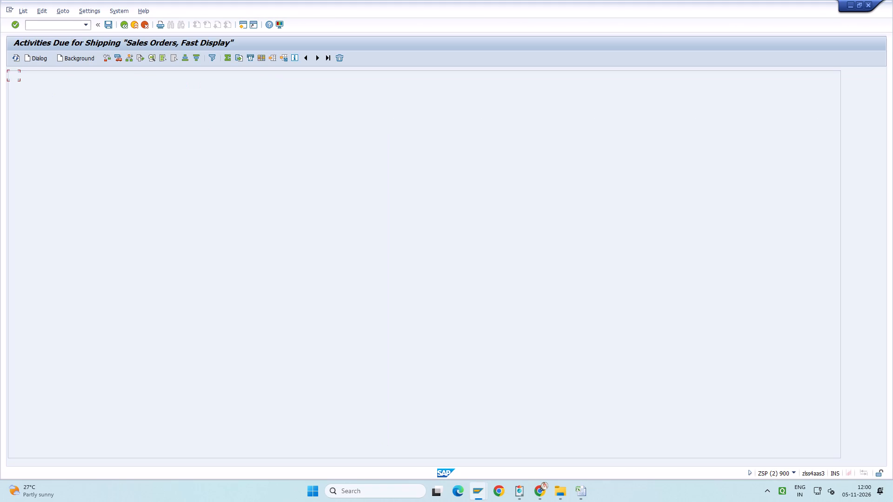
pyautogui.click(85, 25)
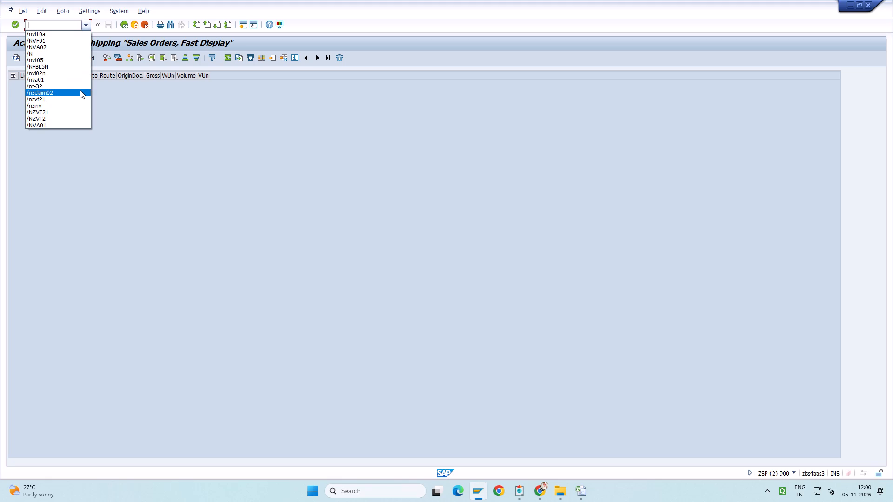
pyautogui.click(80, 90)
pyautogui.press('Return')
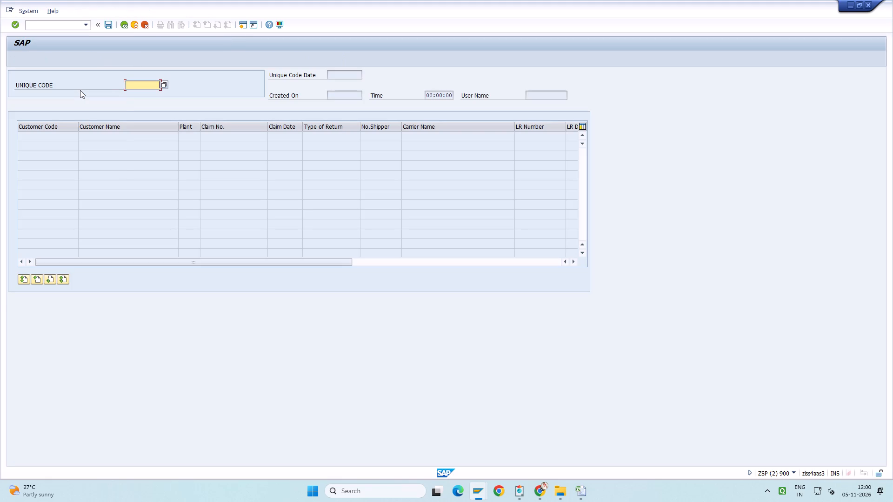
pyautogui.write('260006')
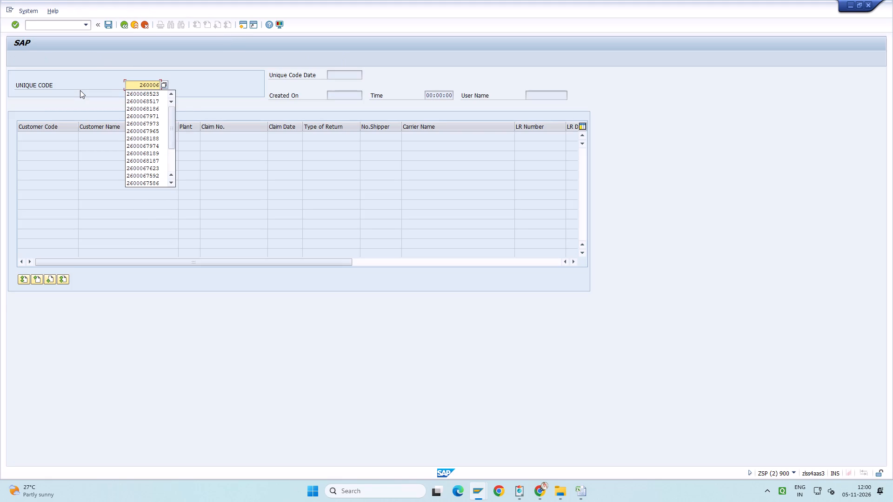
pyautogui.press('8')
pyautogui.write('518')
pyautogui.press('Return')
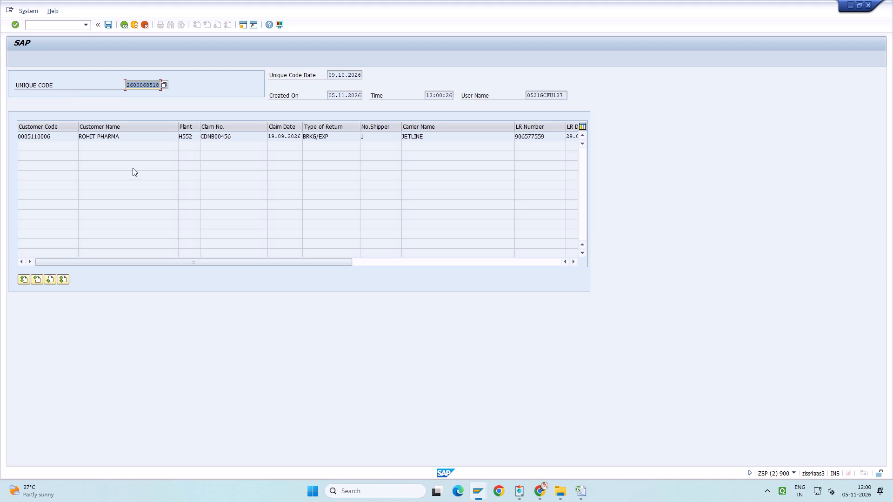
# Enter GRN number 2843 and GRN date 05.11.2026 for the loaded claim.
pyautogui.moveTo(136, 260); pyautogui.dragTo(307, 261)
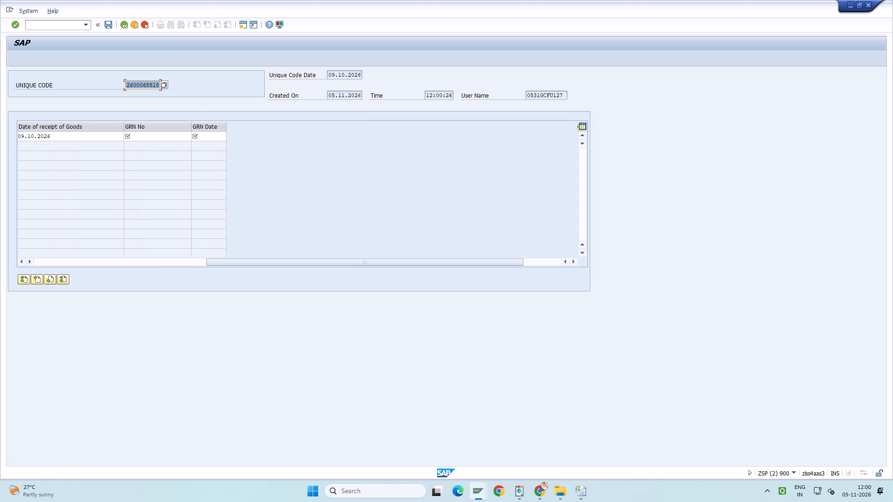
pyautogui.click(160, 134)
pyautogui.write('2843')
pyautogui.press('Tab')
pyautogui.press('space')
pyautogui.press('Down')
pyautogui.press('Return')
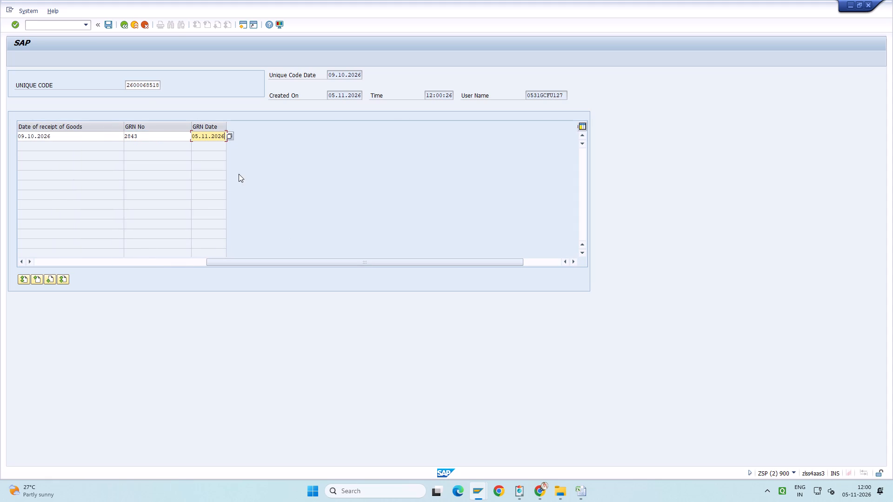
# Save the claim's GRN details in ZCLAIM02.
pyautogui.moveTo(430, 263); pyautogui.dragTo(77, 219)
pyautogui.hotkey('ctrl', 's')
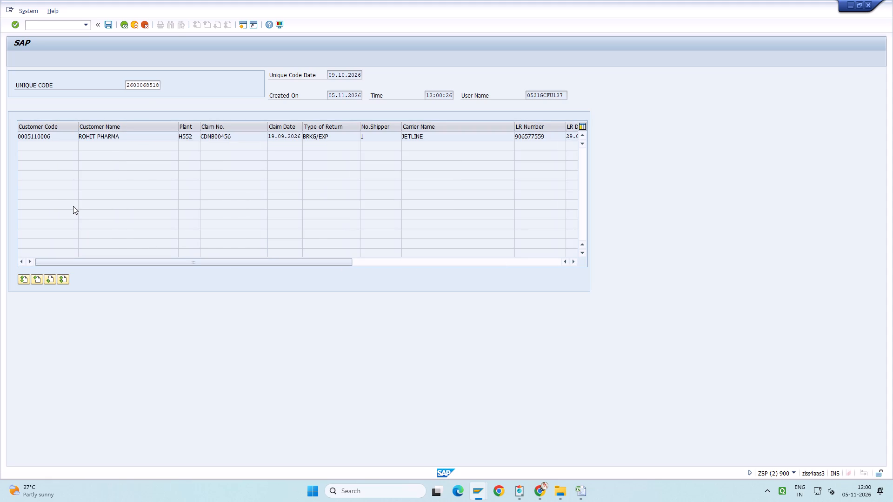
pyautogui.doubleClick(62, 198)
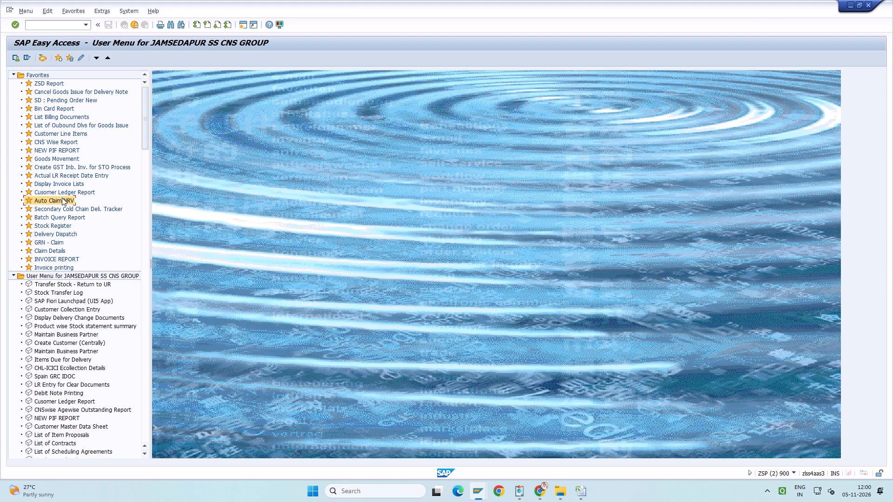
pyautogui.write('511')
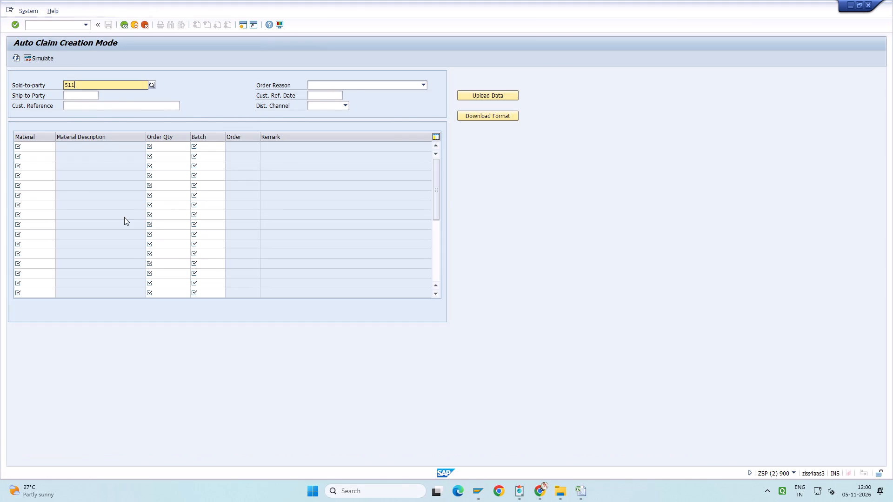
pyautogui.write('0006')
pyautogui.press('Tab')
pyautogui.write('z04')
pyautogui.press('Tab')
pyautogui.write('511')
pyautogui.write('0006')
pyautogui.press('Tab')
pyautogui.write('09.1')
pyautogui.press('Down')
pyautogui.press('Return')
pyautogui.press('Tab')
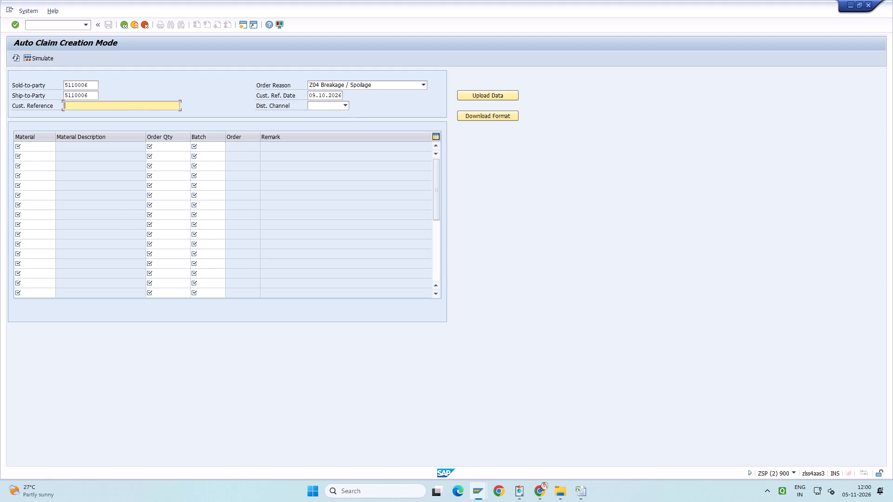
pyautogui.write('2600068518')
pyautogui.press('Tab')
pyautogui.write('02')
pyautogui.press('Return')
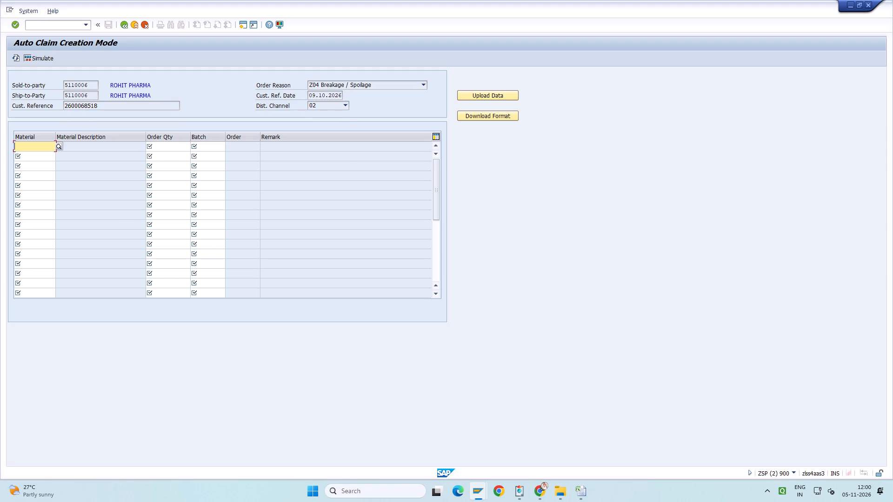
# Switch to Excel and close the RASHMI MEDICO_5114800_Novas workbook without saving changes.
pyautogui.click(579, 494)
pyautogui.click(883, 1)
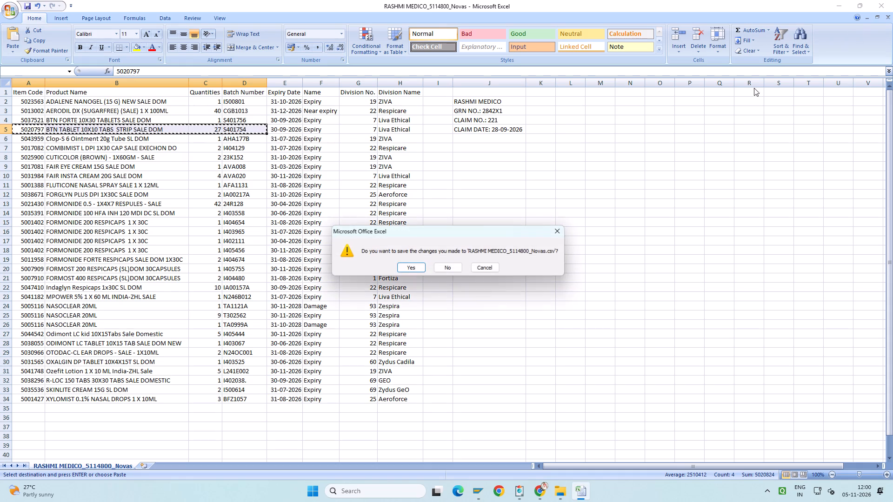
pyautogui.click(439, 263)
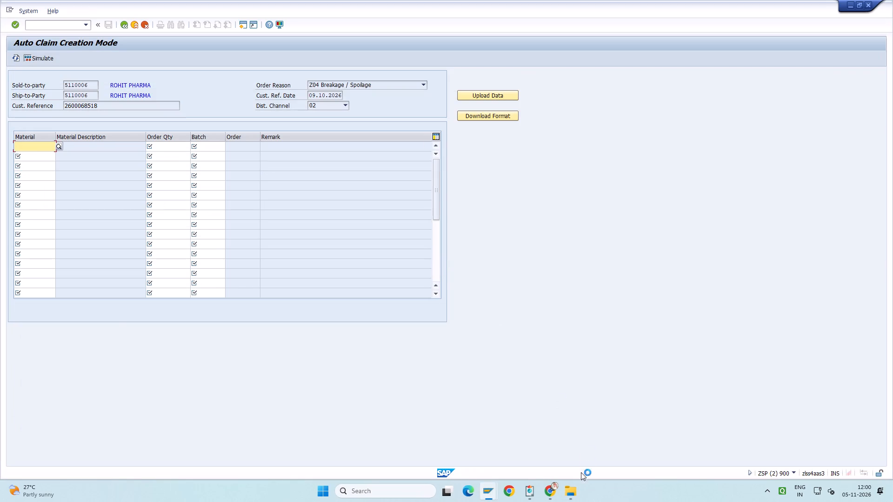
# Open the ROHIT PHARMA_5110006_Novas file from folder 2841-2847 in Excel, fit all column widths and check the item codes.
pyautogui.click(574, 490)
pyautogui.doubleClick(137, 119)
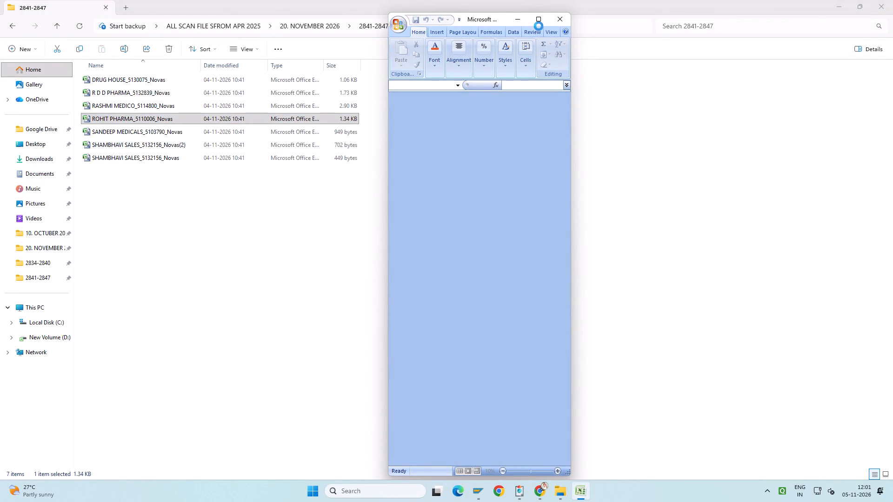
pyautogui.click(539, 23)
pyautogui.click(5, 80)
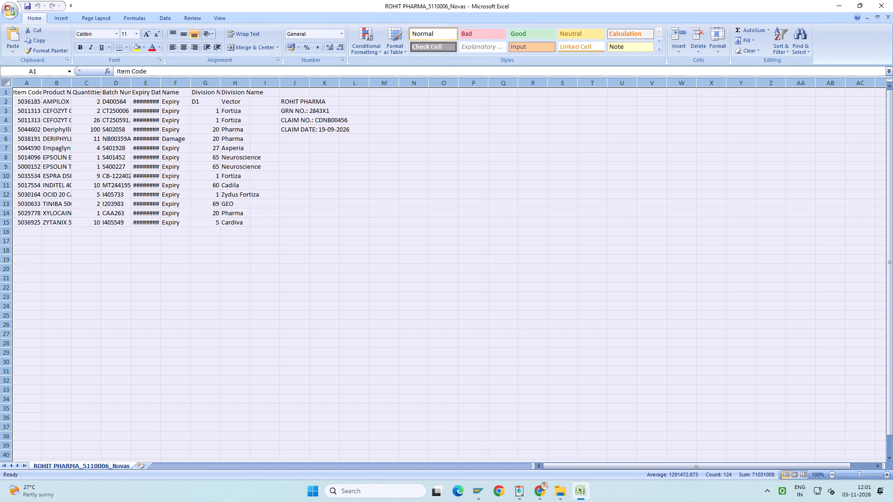
pyautogui.doubleClick(43, 84)
pyautogui.moveTo(32, 105); pyautogui.dragTo(33, 209)
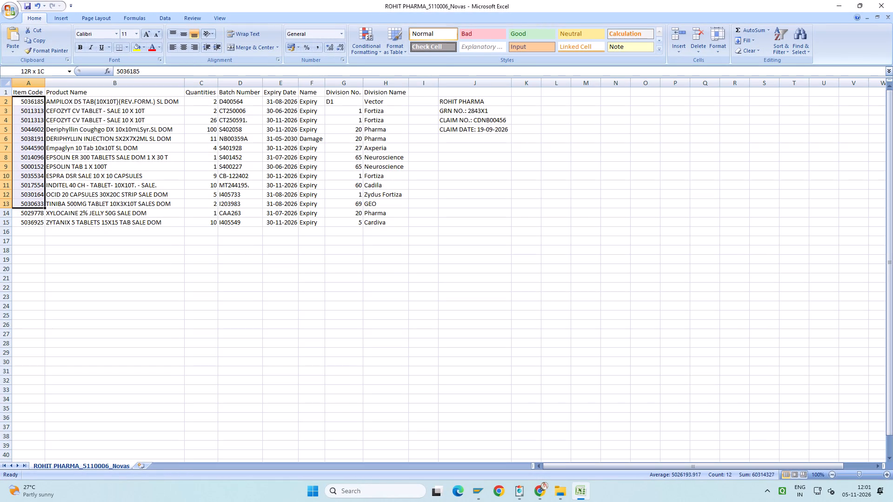
pyautogui.moveTo(33, 209); pyautogui.dragTo(35, 221)
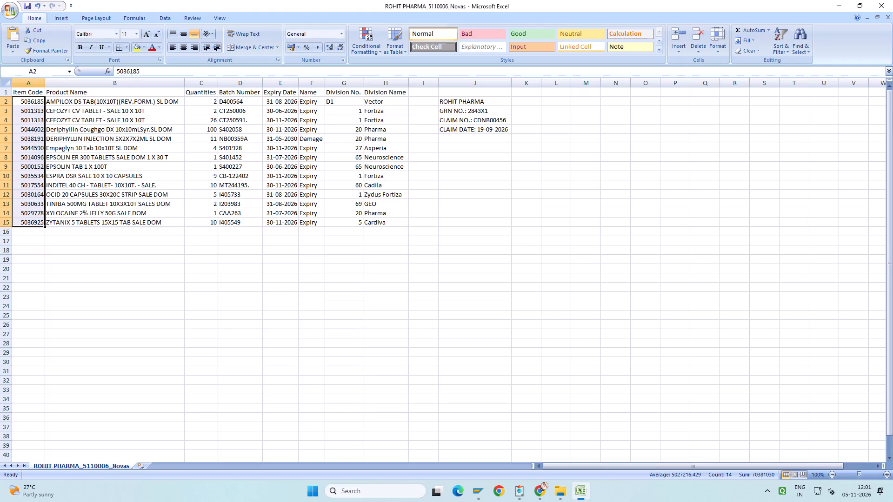
# Copy the Damage row, item 5038191, from item code to batch number and paste it into the SAP breakage claim's item table.
pyautogui.moveTo(29, 137); pyautogui.dragTo(229, 137)
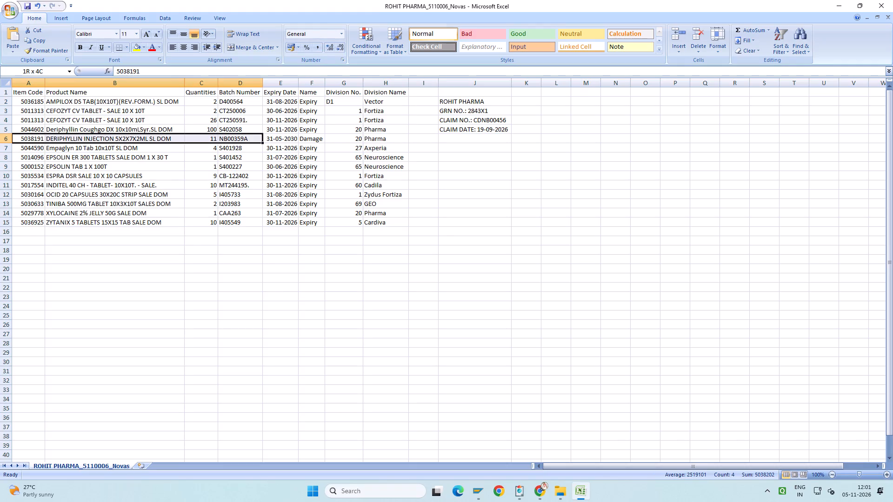
pyautogui.moveTo(229, 137); pyautogui.dragTo(245, 137)
pyautogui.hotkey('ctrl', 'c')
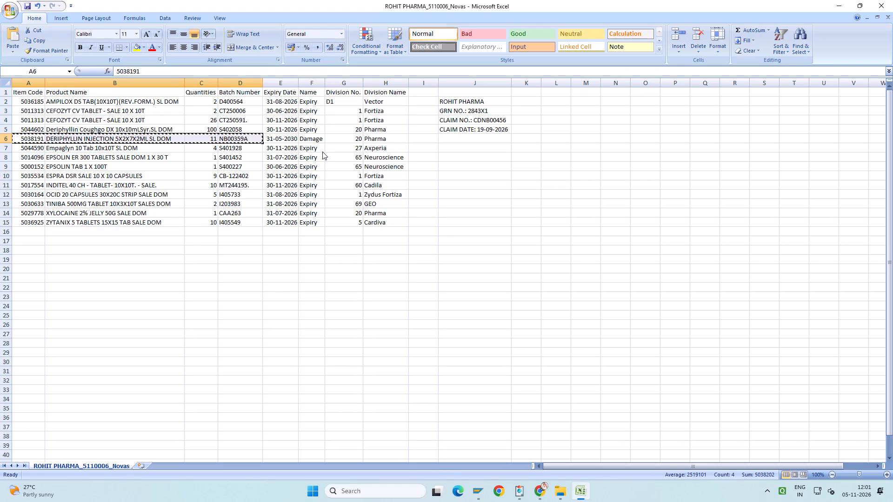
pyautogui.hotkey('alt', 'Tab')
pyautogui.hotkey('alt', 'Tab')
pyautogui.hotkey('ctrl', 'v')
pyautogui.press('Return')
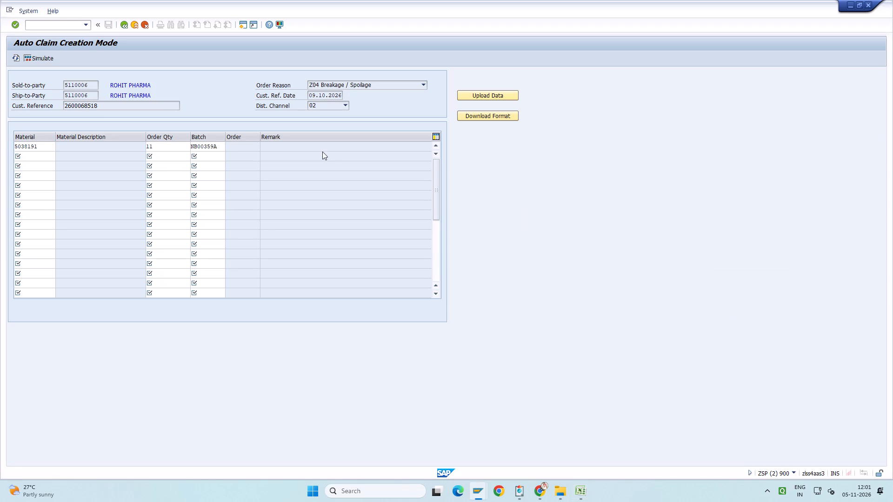
# Simulate the breakage claim and generate its claim order.
pyautogui.click(47, 60)
pyautogui.click(47, 60)
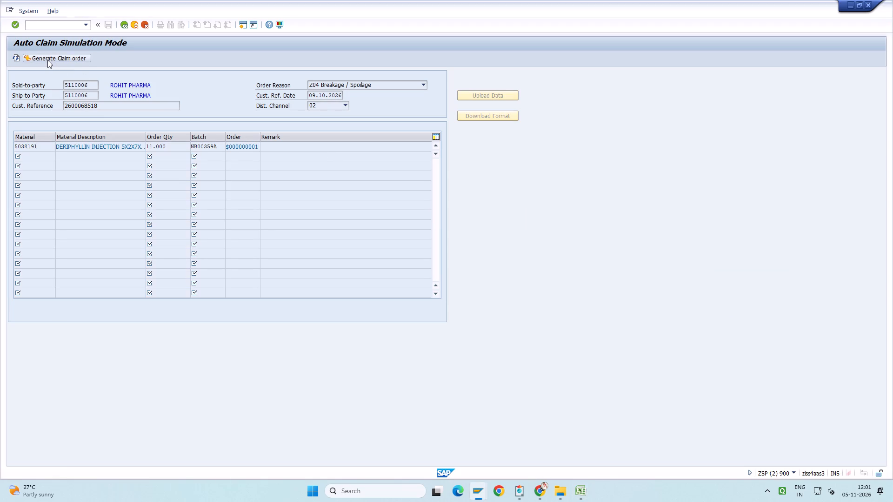
# Open the newly generated breakage claim order for change in transaction VA02.
pyautogui.click(86, 25)
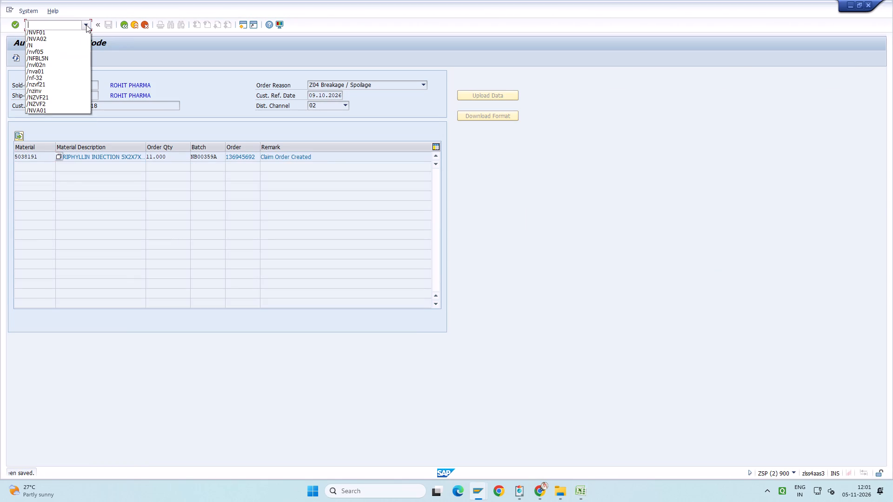
pyautogui.click(86, 49)
pyautogui.click(84, 26)
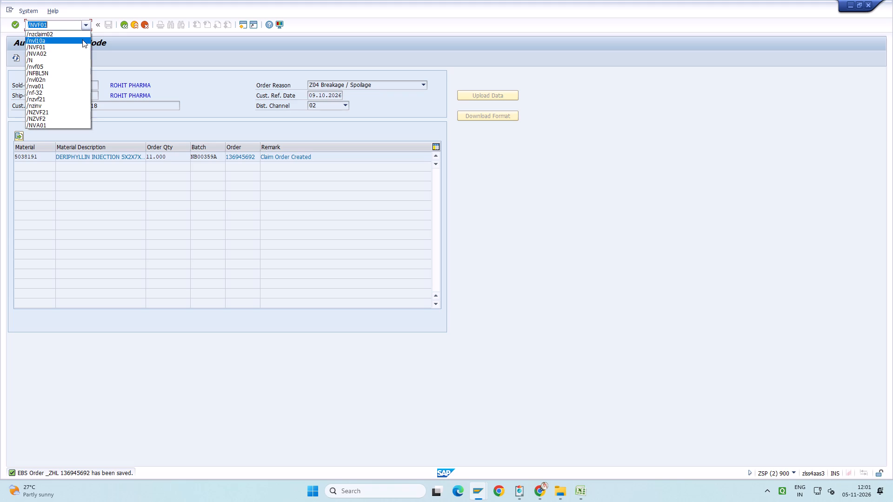
pyautogui.click(82, 52)
pyautogui.press('Return')
pyautogui.press('Return')
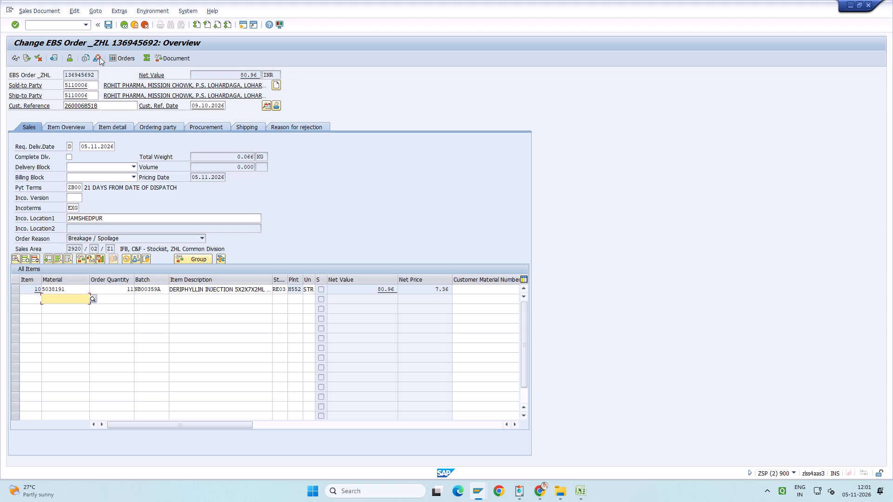
pyautogui.click(88, 27)
pyautogui.click(84, 59)
pyautogui.press('Return')
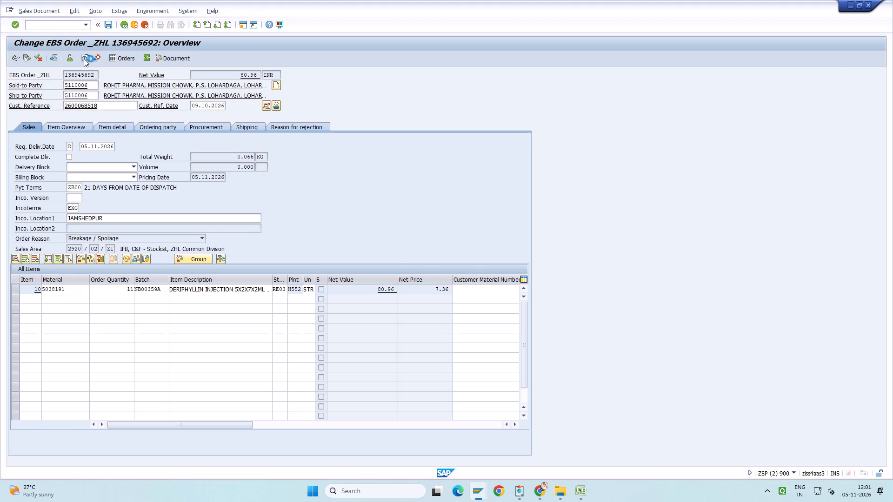
pyautogui.press('Return')
pyautogui.press('space')
pyautogui.press('Down')
pyautogui.press('Return')
pyautogui.press('Tab')
pyautogui.write('z03')
pyautogui.press('Tab')
pyautogui.press('space')
pyautogui.press('Down')
pyautogui.press('Return')
pyautogui.press('Tab')
pyautogui.press('space')
pyautogui.press('Down')
pyautogui.press('Return')
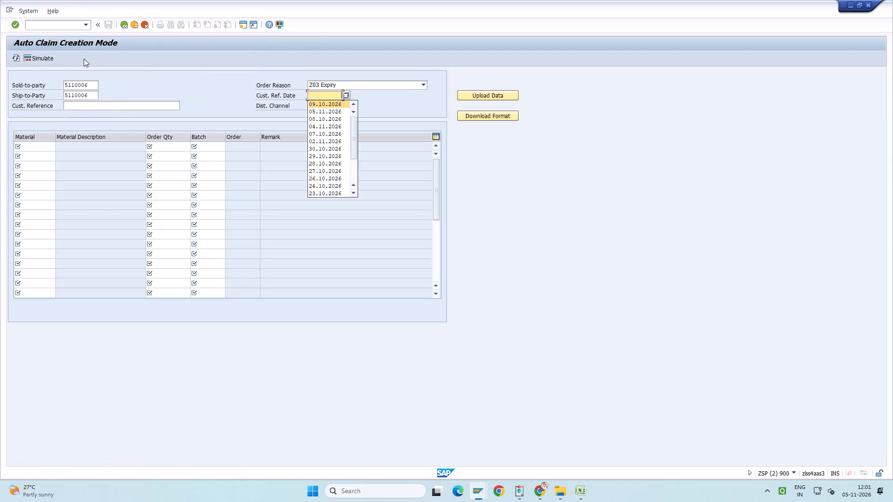
pyautogui.press('Tab')
pyautogui.press('space')
pyautogui.press('Down')
pyautogui.press('Return')
pyautogui.press('Tab')
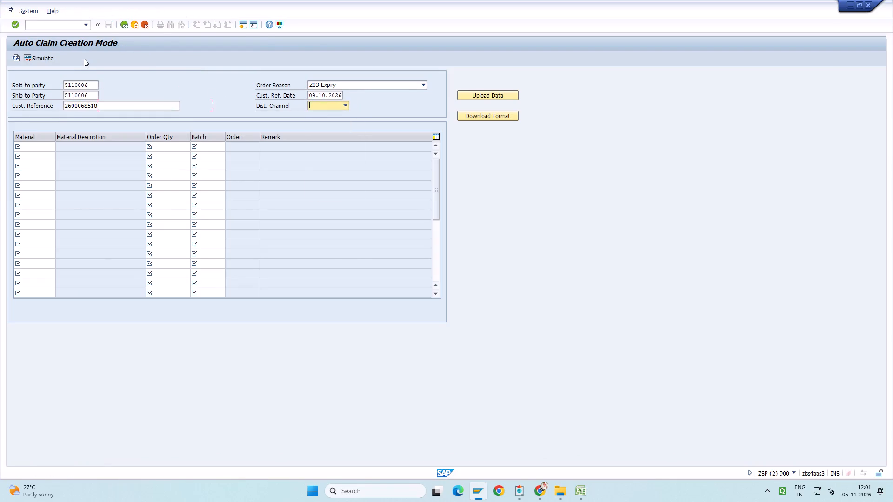
pyautogui.write('02')
pyautogui.press('Return')
# Copy all item rows from item code to batch number in the Rohit Pharma workbook into the expiry claim's item table.
pyautogui.hotkey('alt', 'Tab')
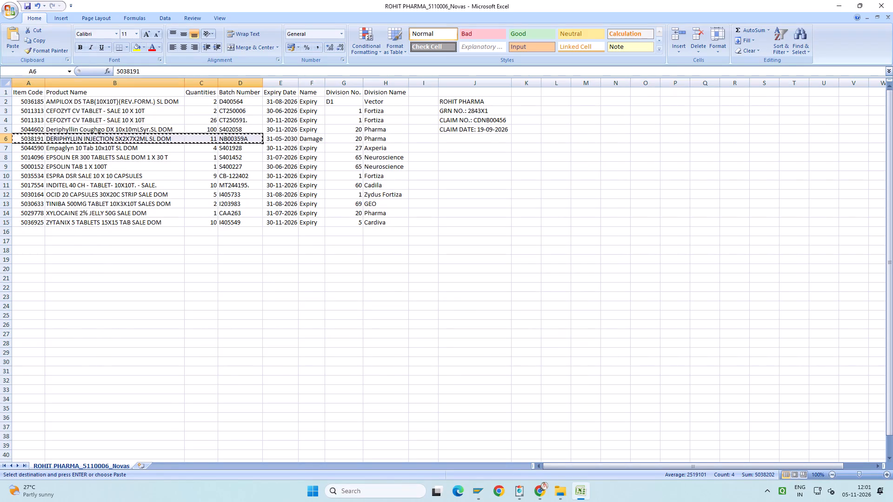
pyautogui.moveTo(32, 102); pyautogui.dragTo(221, 218)
pyautogui.hotkey('ctrl', 'c')
pyautogui.hotkey('alt', 'Tab')
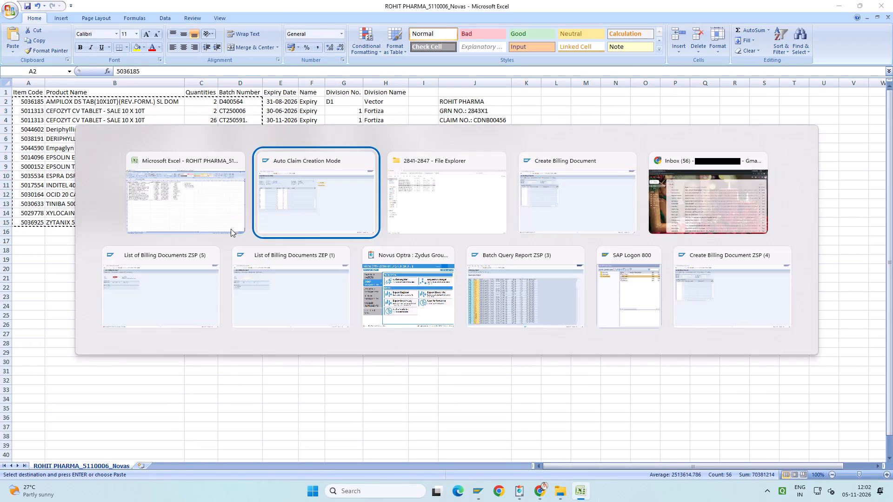
pyautogui.hotkey('ctrl', 'v')
pyautogui.press('Return')
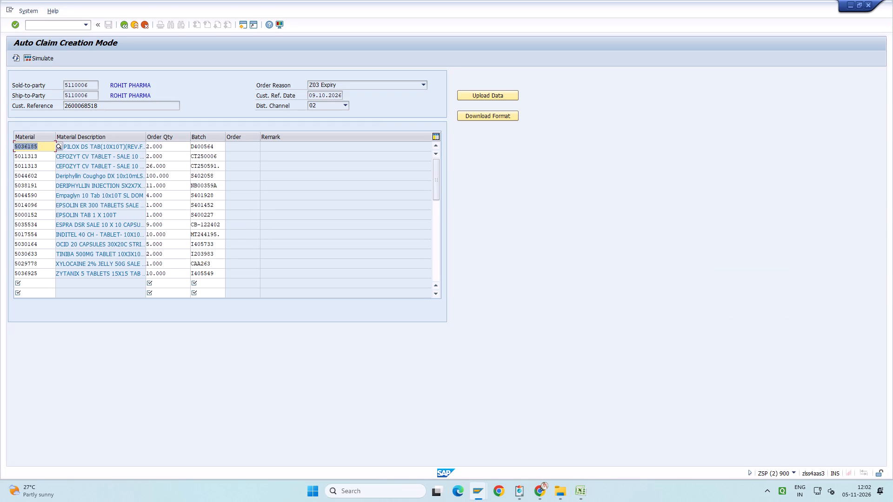
# Clear the damaged item 5038191 row, including quantity and batch, from the expiry claim's item table.
pyautogui.hotkey('ctrl', 'y')
pyautogui.moveTo(39, 183); pyautogui.dragTo(185, 183)
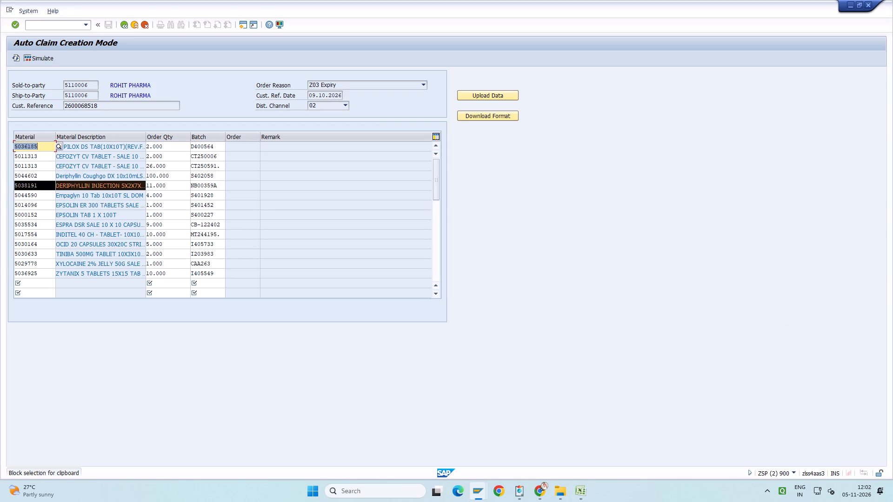
pyautogui.moveTo(185, 183); pyautogui.dragTo(201, 183)
pyautogui.press('Delete')
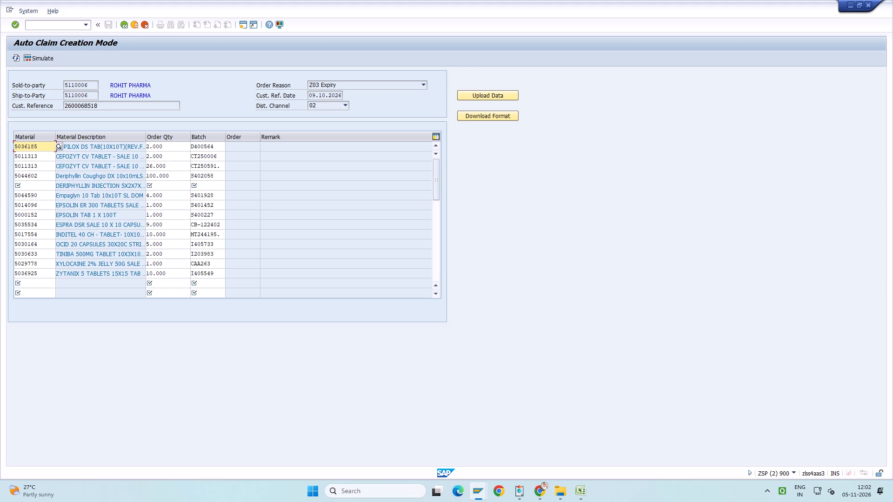
# Remove the trailing dots from two batch numbers, making them CT250591 for material 5011313 and MT244195 for material 5017554.
pyautogui.click(223, 165)
pyautogui.press('BackSpace')
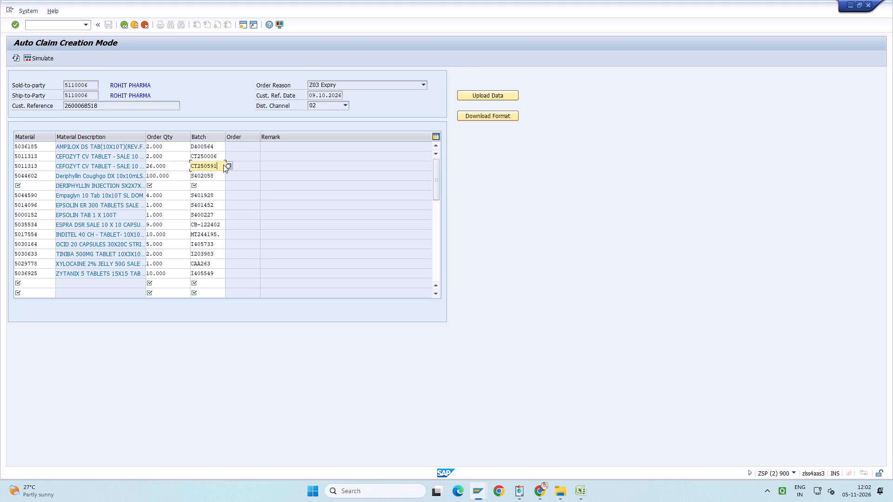
pyautogui.press('Return')
pyautogui.click(219, 234)
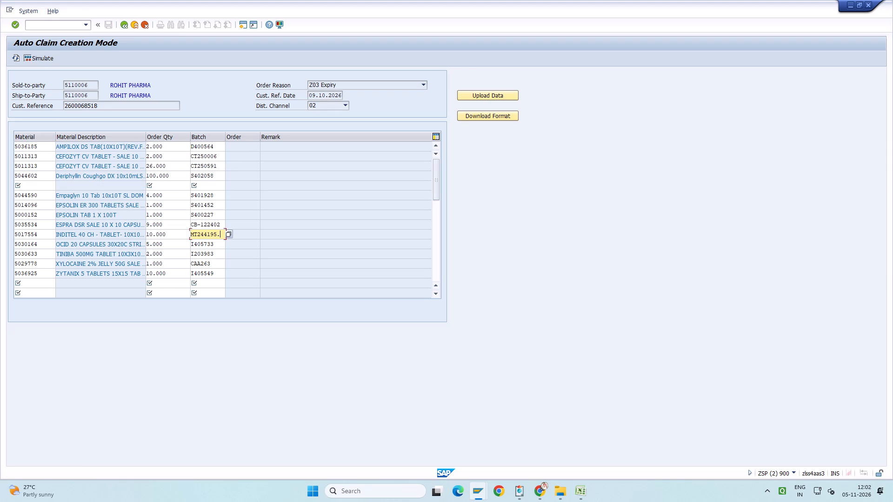
pyautogui.press('BackSpace')
pyautogui.press('Return')
# Simulate the expiry claim with Desktop as the output path and generate its claim order.
pyautogui.click(42, 56)
pyautogui.click(393, 205)
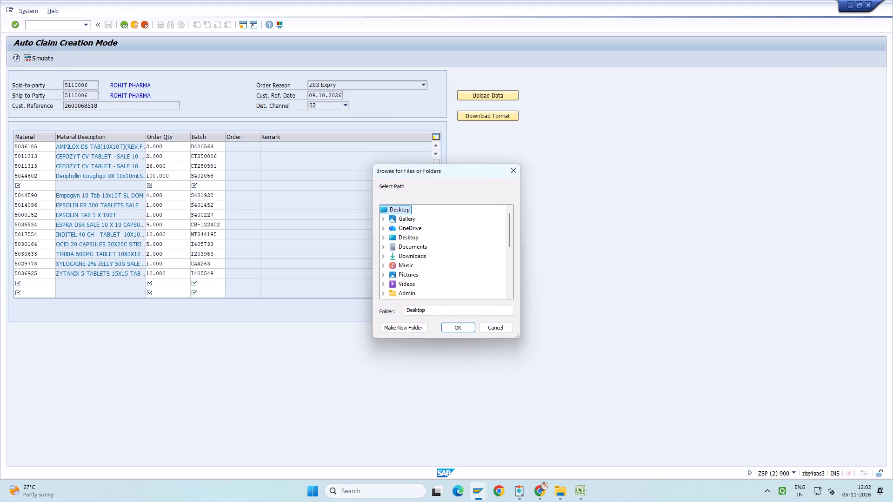
pyautogui.click(457, 325)
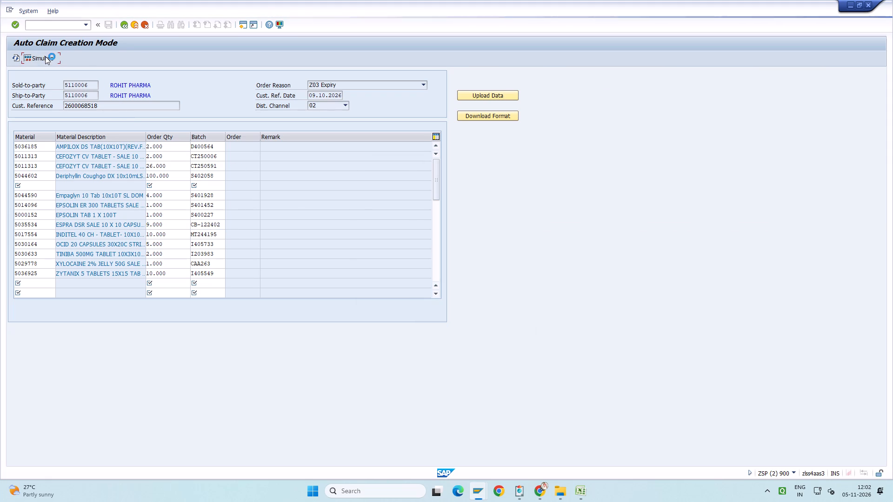
pyautogui.click(45, 56)
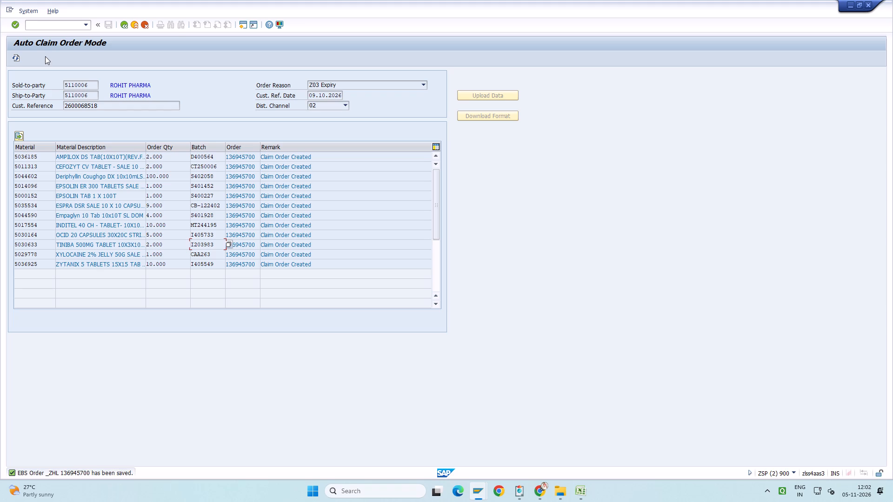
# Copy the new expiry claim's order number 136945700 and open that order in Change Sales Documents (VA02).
pyautogui.moveTo(257, 157); pyautogui.dragTo(218, 157)
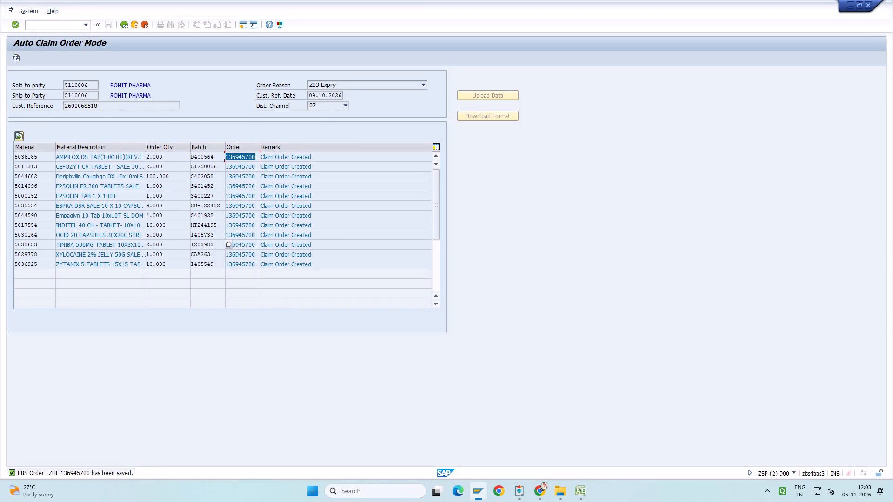
pyautogui.moveTo(218, 157); pyautogui.dragTo(210, 157)
pyautogui.hotkey('ctrl', 'c')
pyautogui.click(81, 25)
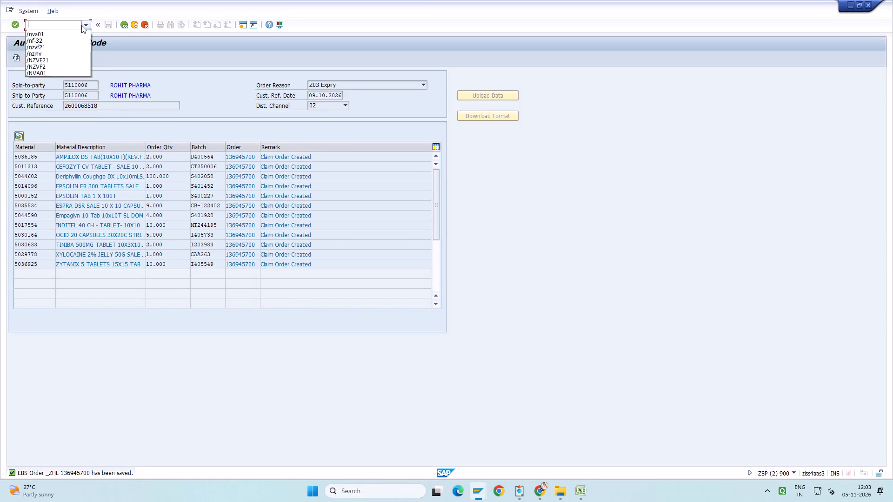
pyautogui.click(80, 40)
pyautogui.press('Return')
pyautogui.moveTo(119, 92); pyautogui.dragTo(42, 95)
pyautogui.hotkey('ctrl', 'v')
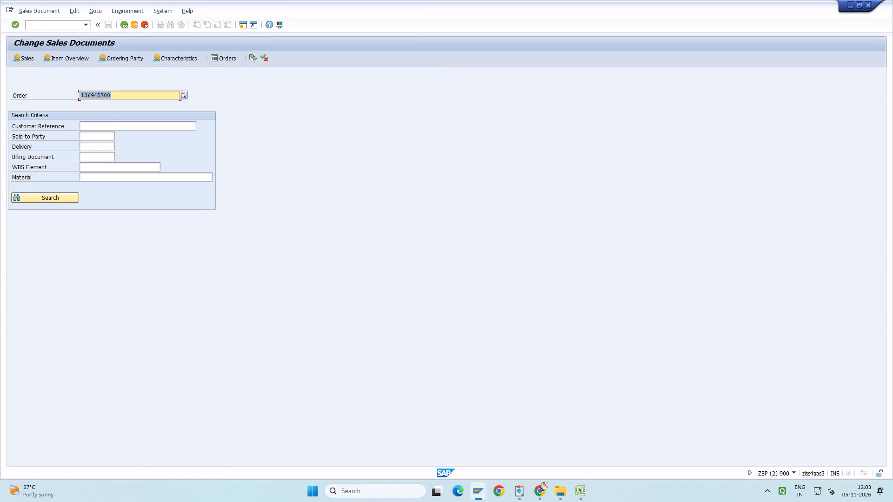
pyautogui.press('Return')
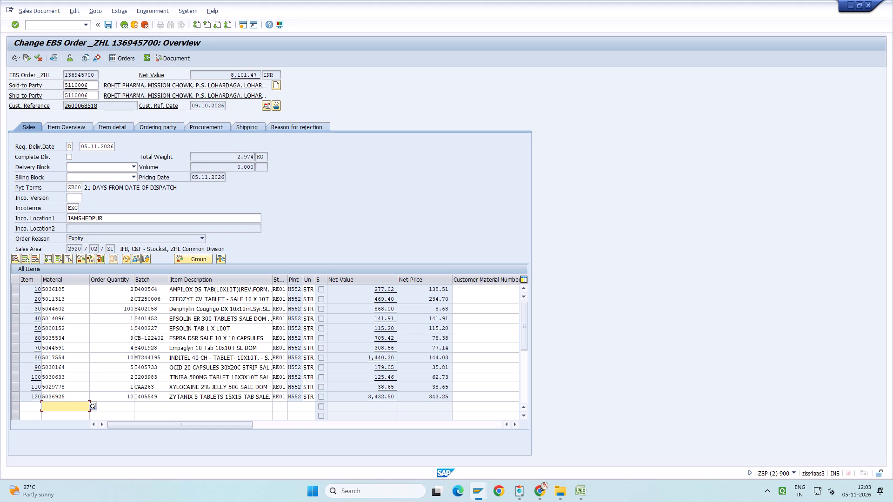
pyautogui.click(86, 27)
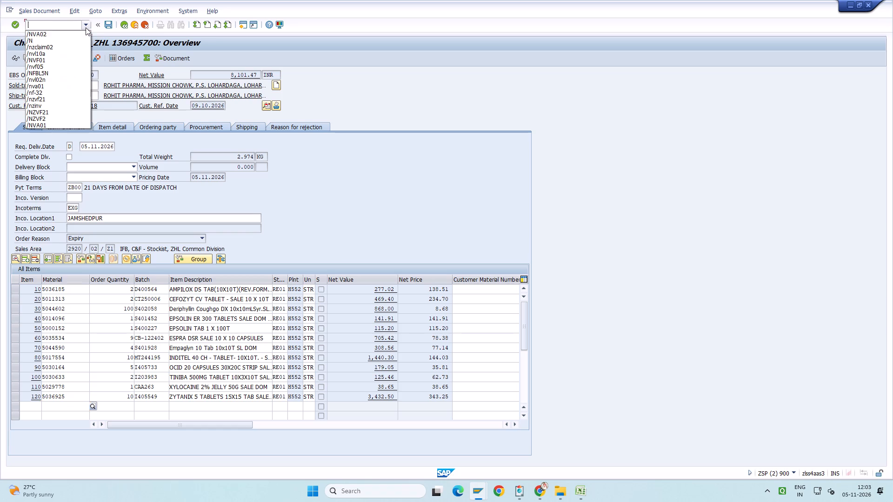
pyautogui.click(80, 39)
pyautogui.press('Return')
pyautogui.press('Return')
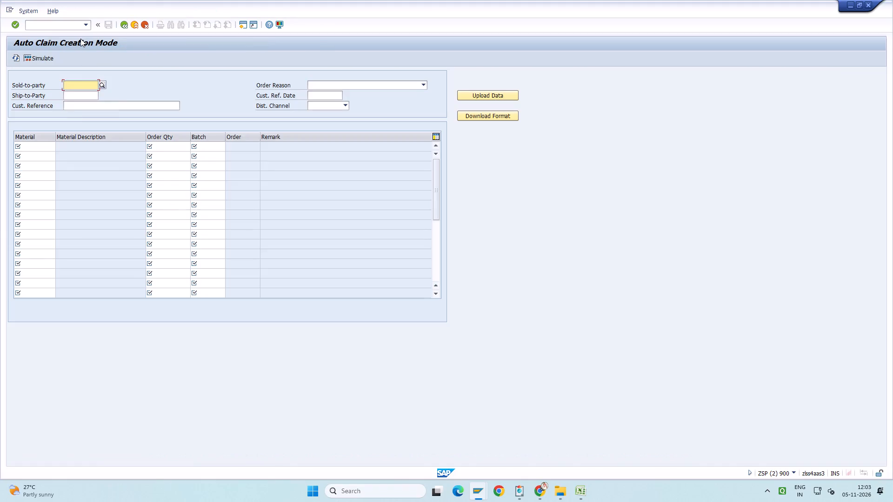
pyautogui.press('space')
pyautogui.press('Down')
pyautogui.press('Return')
pyautogui.press('Tab')
pyautogui.write('z03')
pyautogui.press('Tab')
pyautogui.press('space')
pyautogui.press('Down')
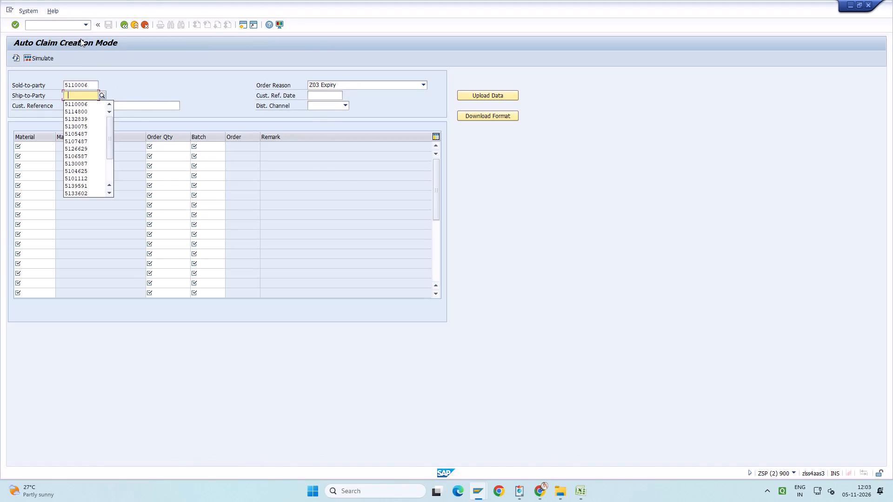
pyautogui.press('Return')
pyautogui.press('Tab')
pyautogui.press('space')
pyautogui.press('Down')
pyautogui.press('Return')
pyautogui.press('Tab')
pyautogui.press('space')
pyautogui.press('Down')
pyautogui.press('Tab')
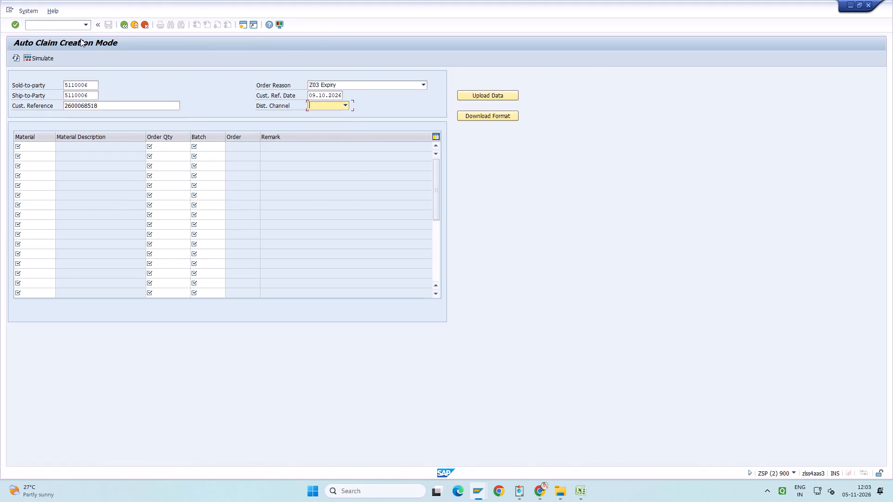
pyautogui.write('02')
pyautogui.press('Return')
# Copy the CEFOZYT CV item 5011313 row with quantity 26 and batch CT250591. from the Rohit Pharma workbook into the claim's item table.
pyautogui.hotkey('alt', 'Tab')
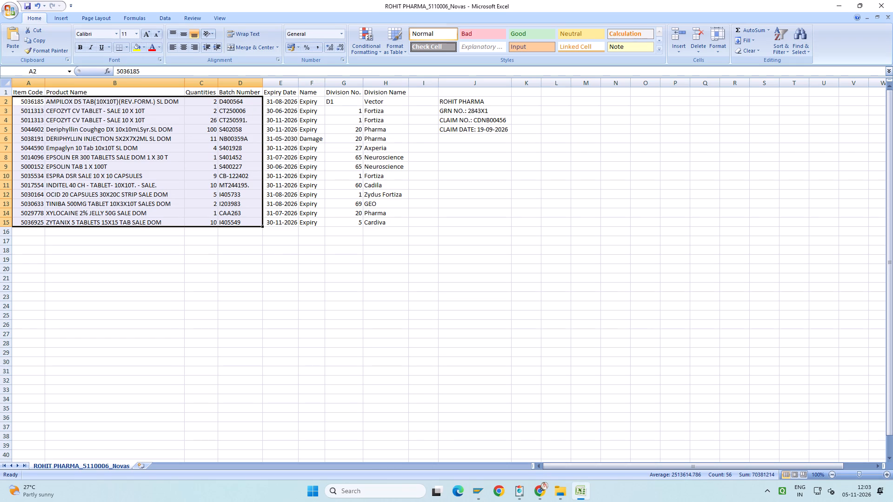
pyautogui.moveTo(29, 120); pyautogui.dragTo(63, 120)
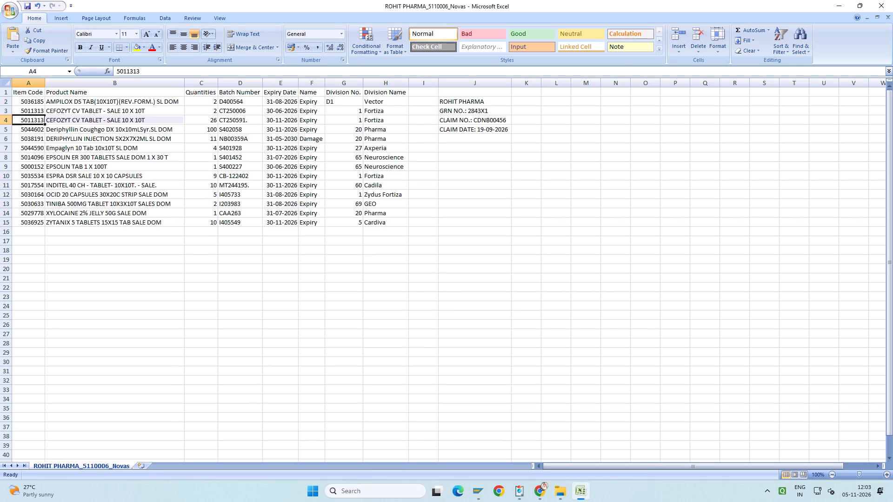
pyautogui.moveTo(63, 120); pyautogui.dragTo(227, 120)
pyautogui.hotkey('ctrl', 'c')
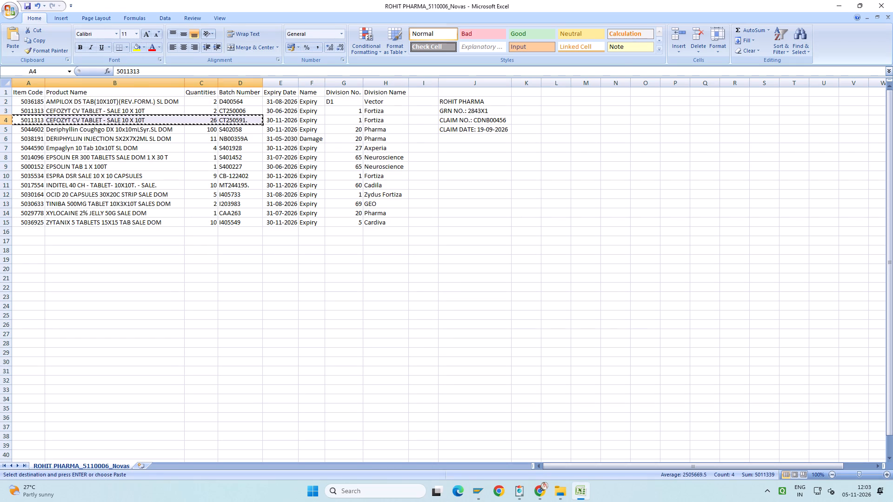
pyautogui.hotkey('alt', 'Tab')
pyautogui.hotkey('ctrl', 'v')
pyautogui.press('Return')
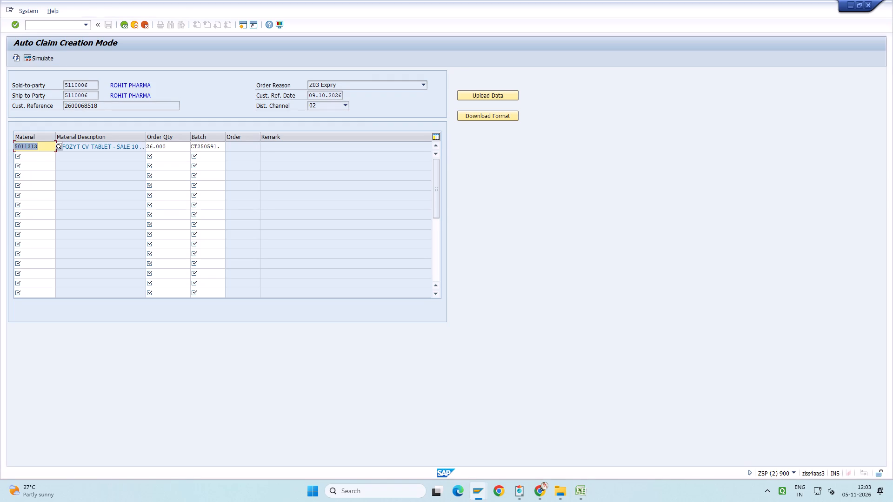
# Simulate the single-item expiry claim for material 5011313 and generate its claim order.
pyautogui.click(47, 59)
pyautogui.click(47, 59)
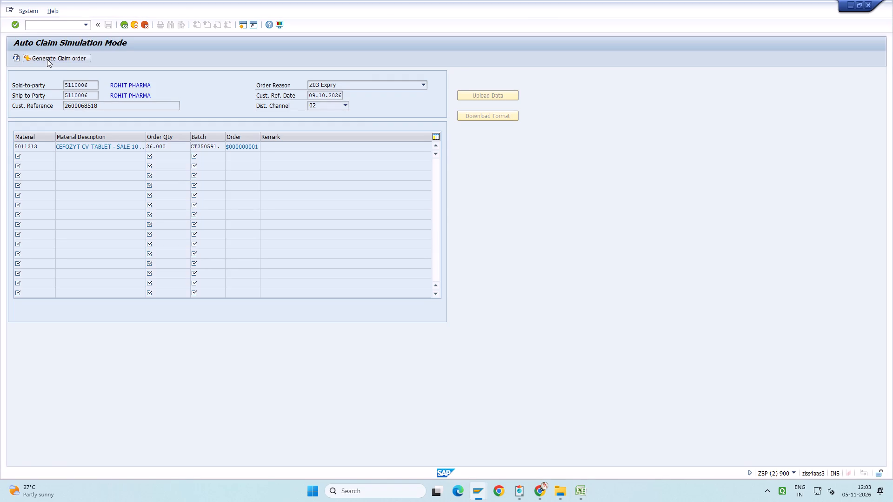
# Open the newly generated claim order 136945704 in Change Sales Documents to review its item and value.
pyautogui.click(87, 24)
pyautogui.click(83, 40)
pyautogui.press('Return')
pyautogui.press('Return')
pyautogui.press('Return')
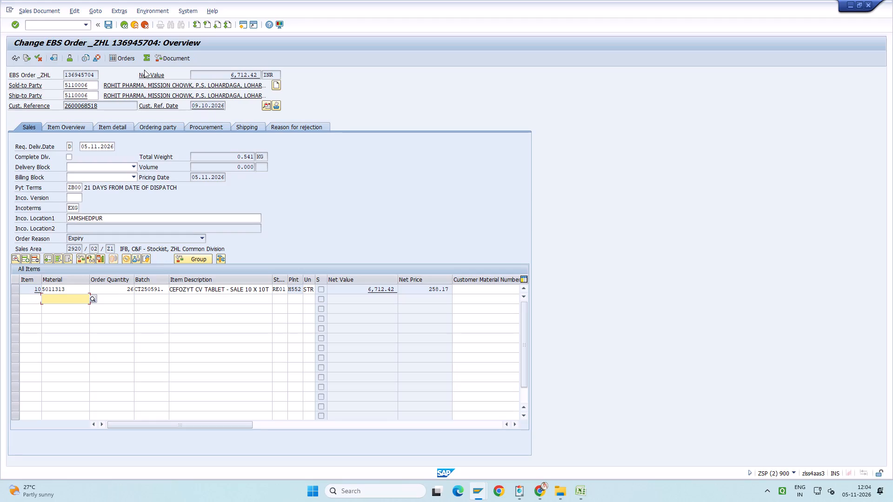
pyautogui.hotkey('alt', 'Tab')
pyautogui.hotkey('alt', 'Left')
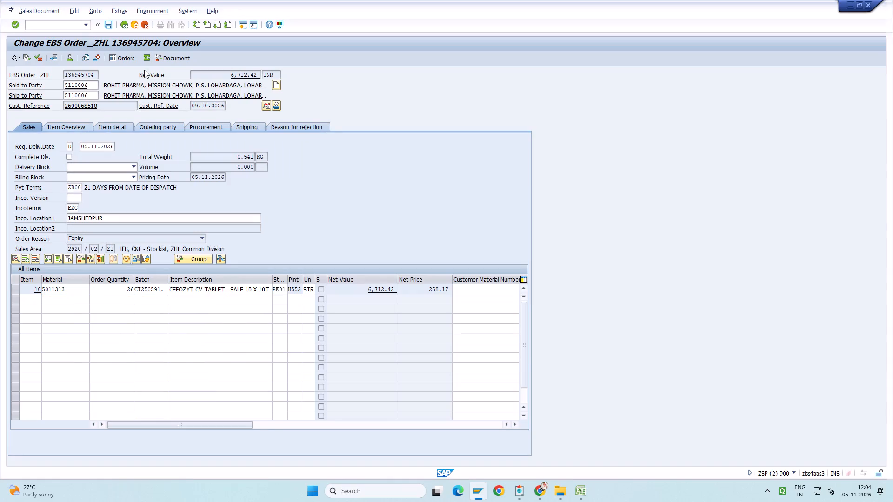
pyautogui.click(87, 27)
pyautogui.click(84, 37)
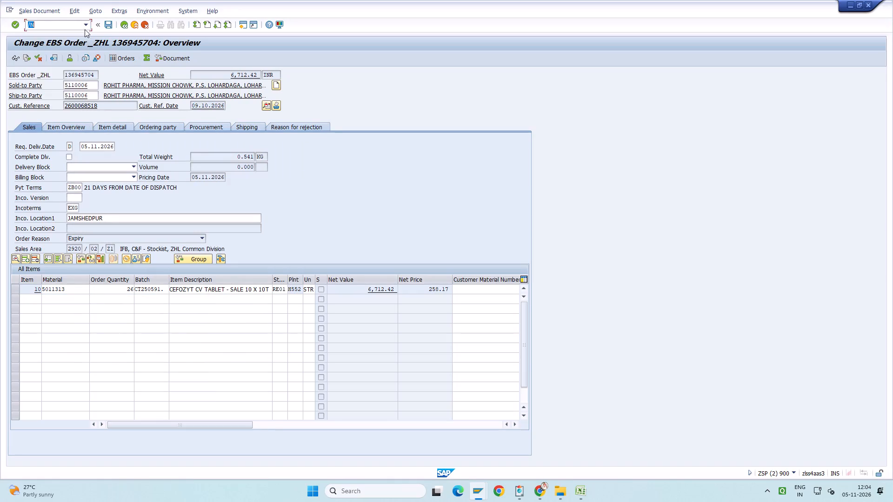
pyautogui.click(85, 25)
pyautogui.click(83, 34)
pyautogui.press('Return')
pyautogui.click(118, 98)
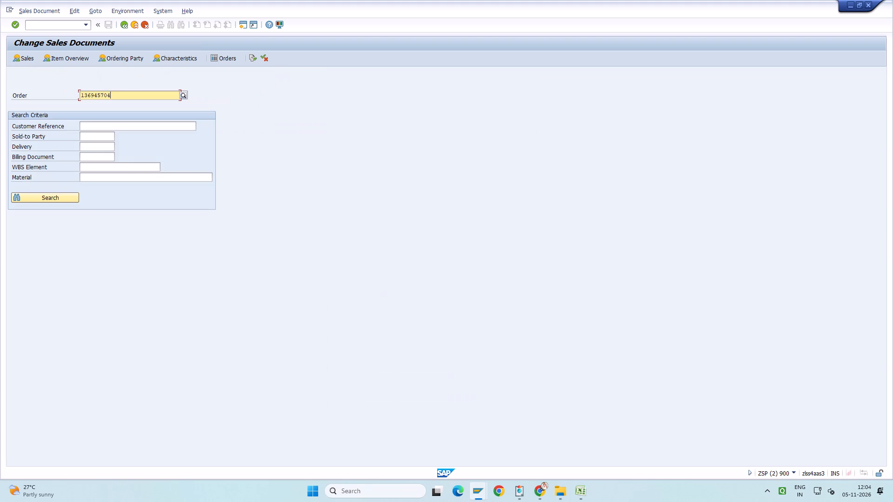
pyautogui.press('BackSpace')
pyautogui.press('0')
pyautogui.press('Return')
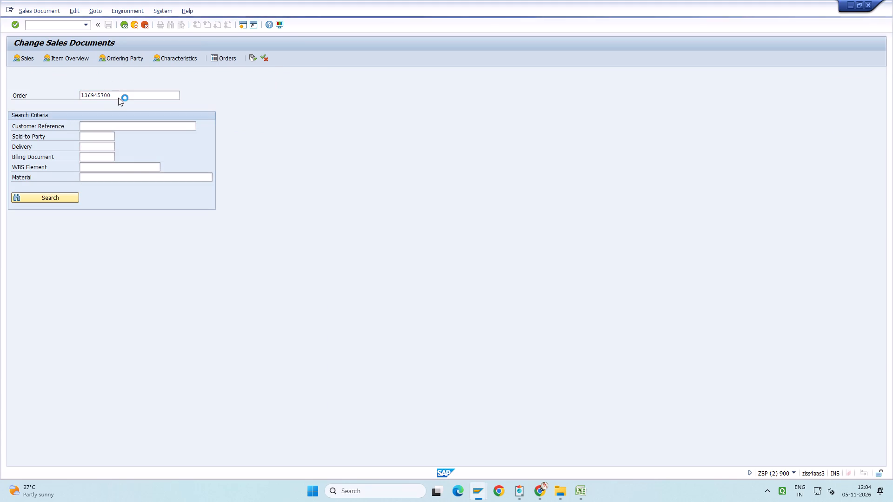
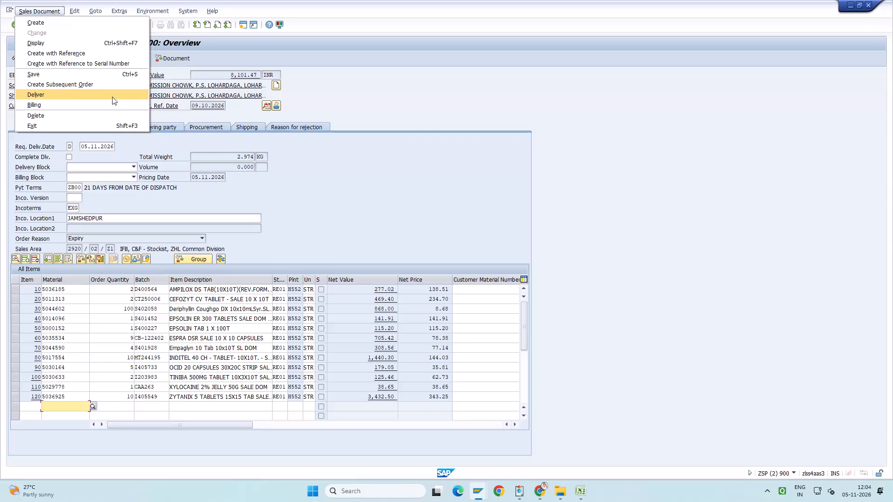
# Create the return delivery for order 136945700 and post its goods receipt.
pyautogui.click(112, 97)
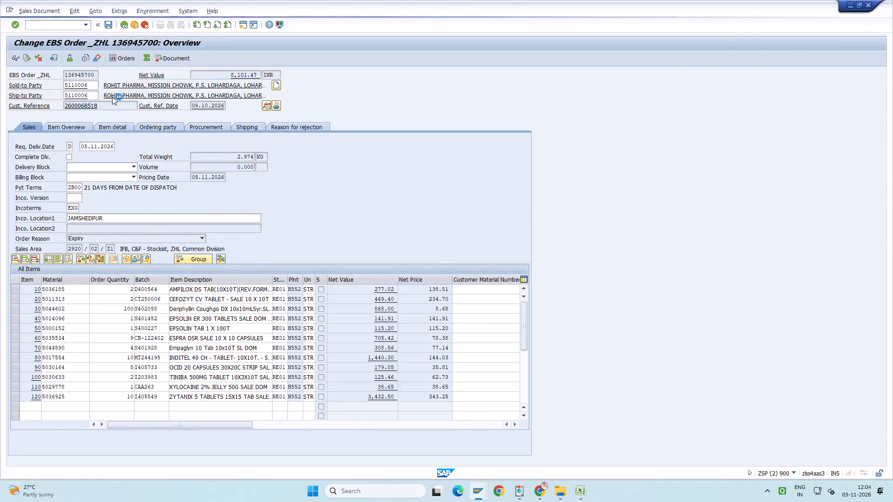
pyautogui.click(180, 58)
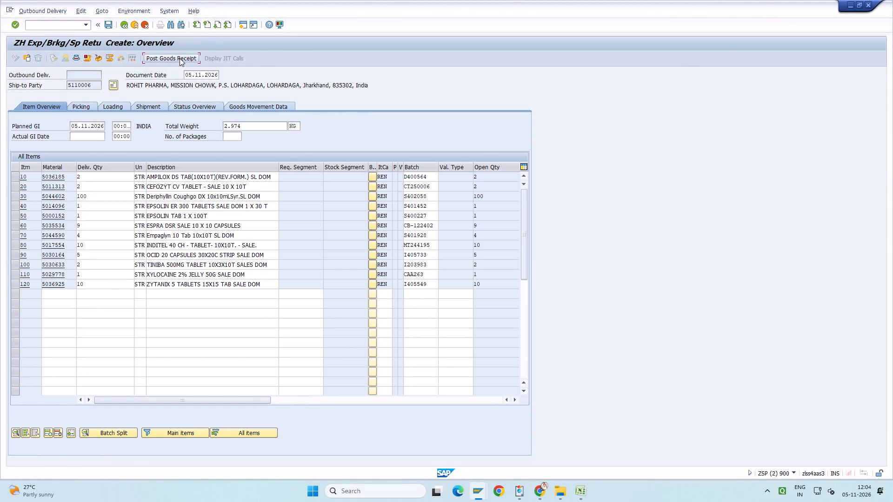
# In the other SAP session, create and save the billing document for return delivery 55432631.
pyautogui.hotkey('alt', 'Tab')
pyautogui.hotkey('alt', 'Tab')
pyautogui.hotkey('alt', 'Tab')
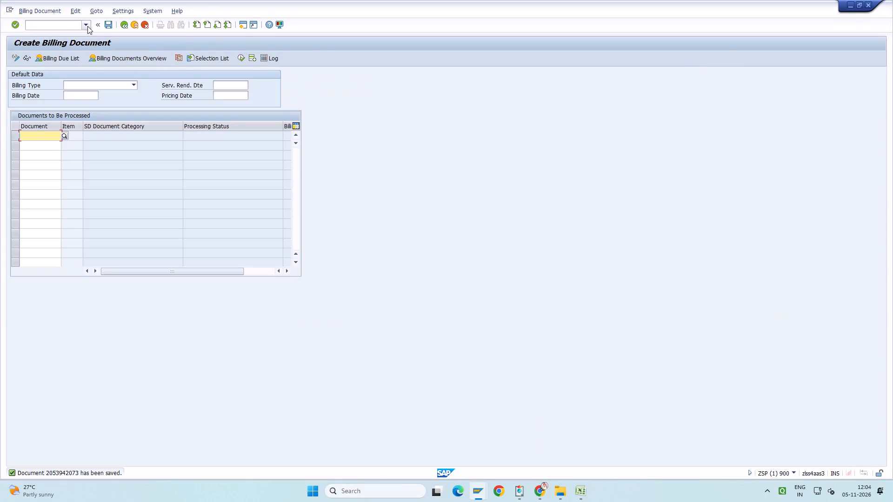
pyautogui.click(87, 26)
pyautogui.click(80, 61)
pyautogui.press('Return')
pyautogui.press('Return')
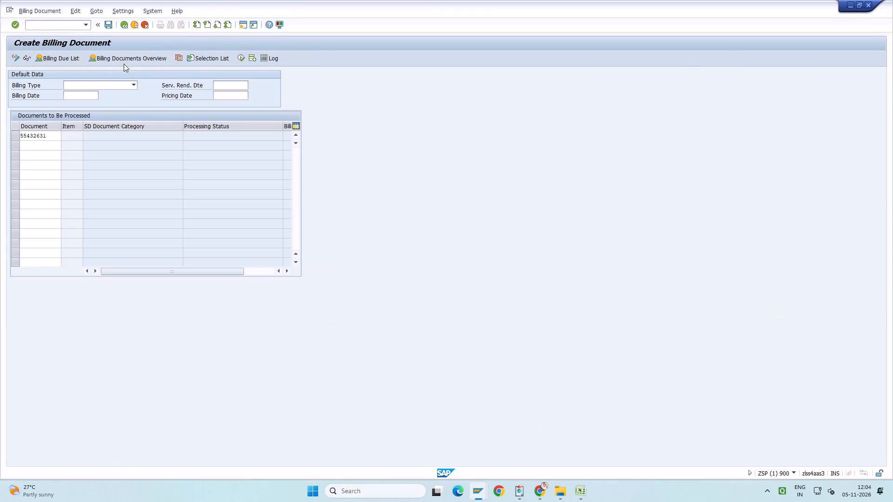
pyautogui.press('Return')
pyautogui.press('Return')
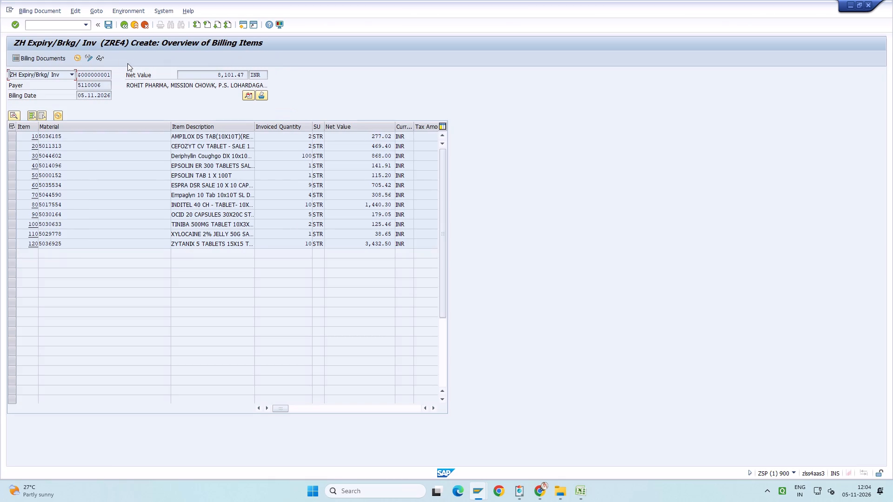
pyautogui.click(110, 23)
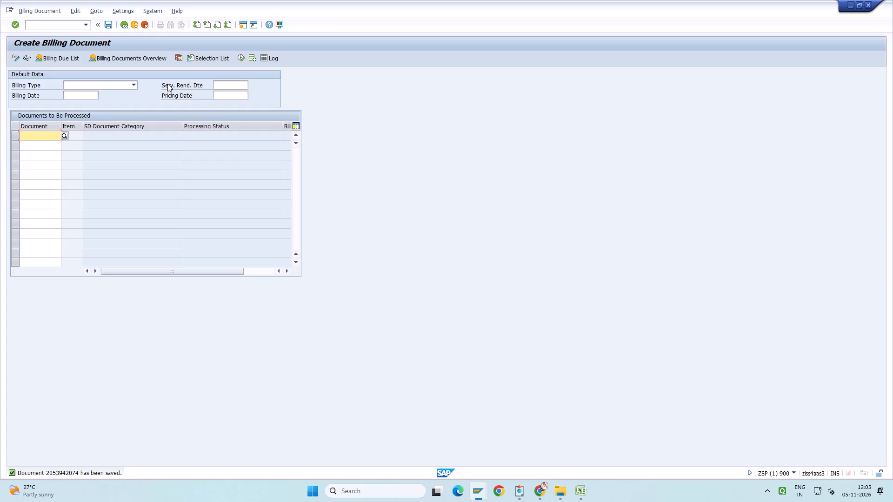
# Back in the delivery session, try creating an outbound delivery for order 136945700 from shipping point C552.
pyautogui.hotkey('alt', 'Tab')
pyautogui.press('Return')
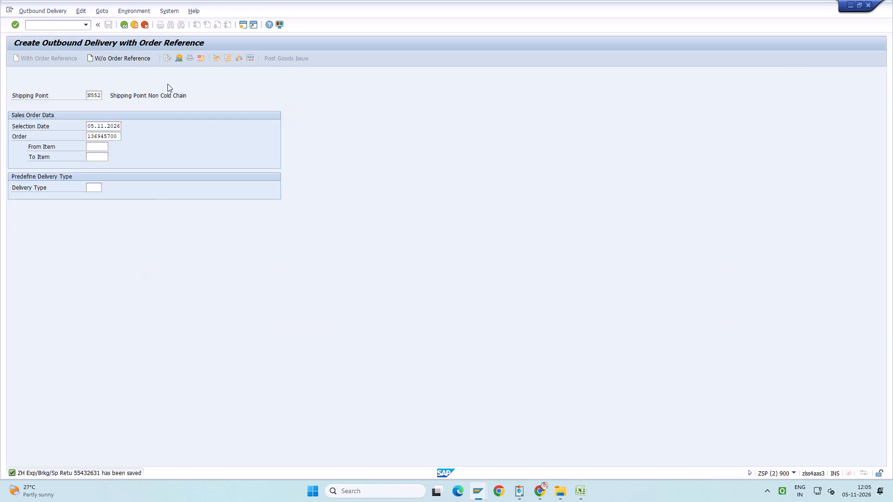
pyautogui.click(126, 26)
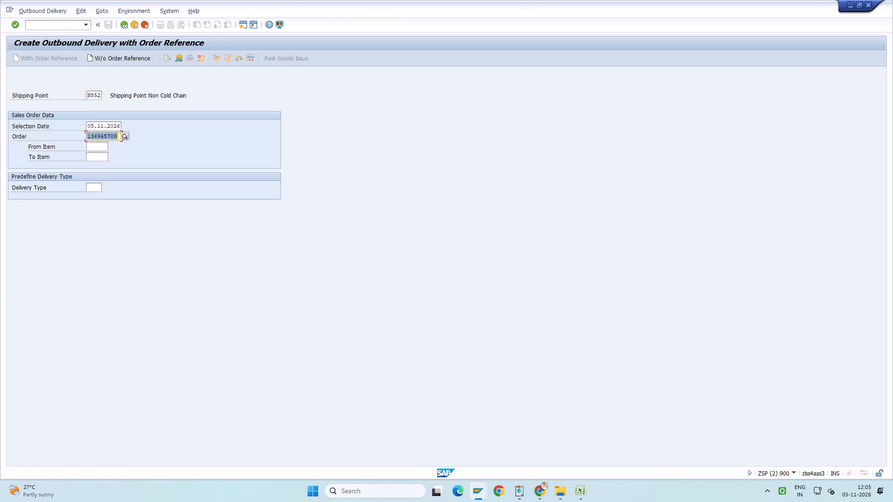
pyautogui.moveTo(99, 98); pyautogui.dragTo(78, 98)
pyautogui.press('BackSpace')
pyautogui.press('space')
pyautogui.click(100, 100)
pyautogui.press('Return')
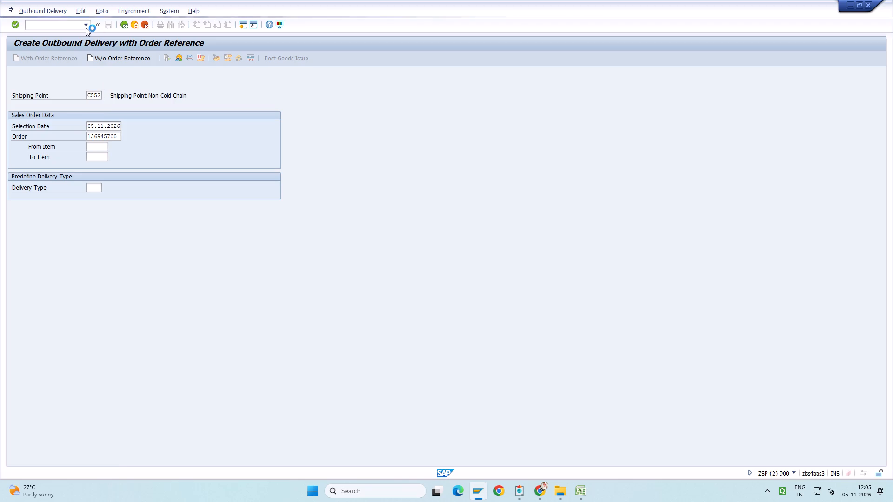
pyautogui.click(86, 28)
pyautogui.click(83, 38)
pyautogui.press('Return')
pyautogui.click(126, 92)
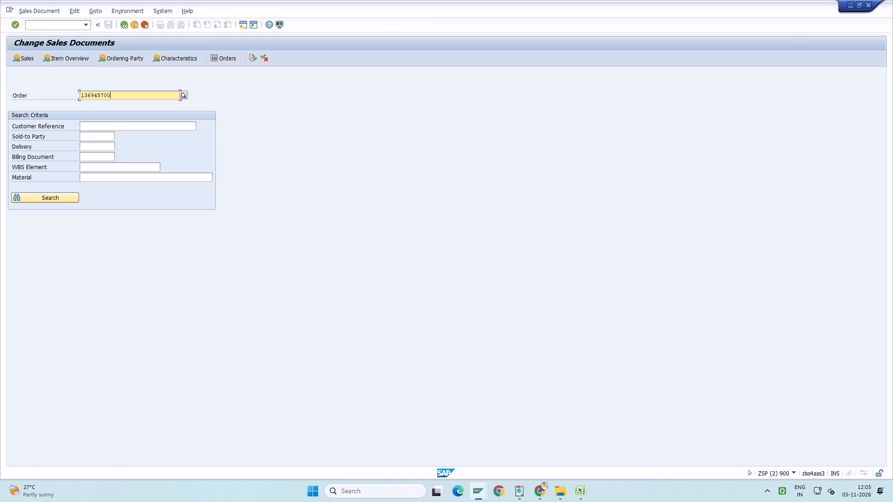
pyautogui.press('BackSpace')
pyautogui.press('4')
pyautogui.press('Return')
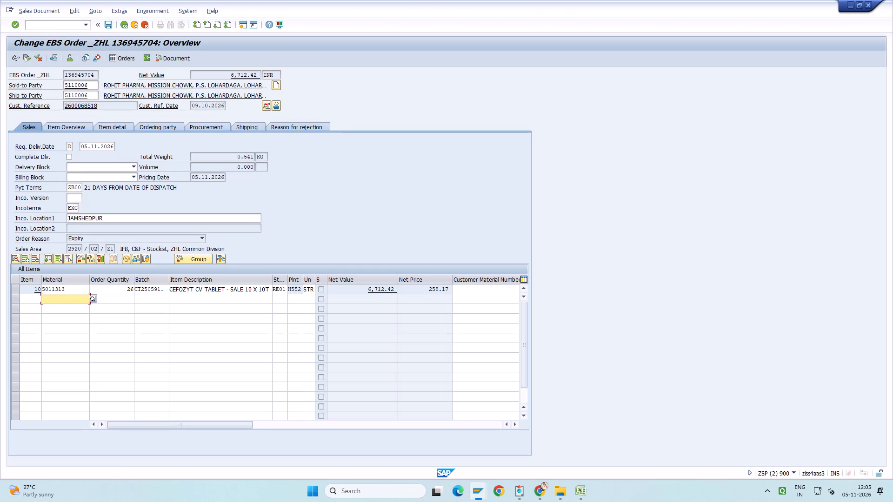
pyautogui.click(118, 92)
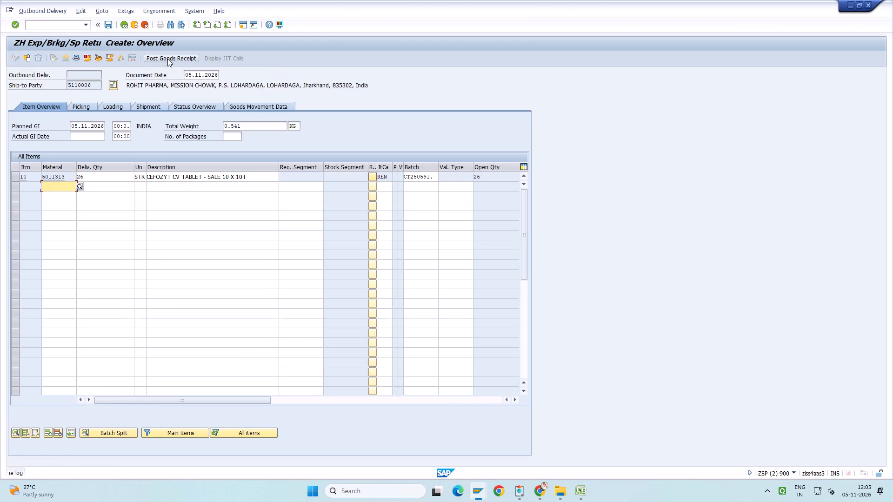
pyautogui.click(167, 59)
# In the billing session, create and save the billing document for return delivery 55432634.
pyautogui.hotkey('alt', 'Tab')
pyautogui.click(86, 26)
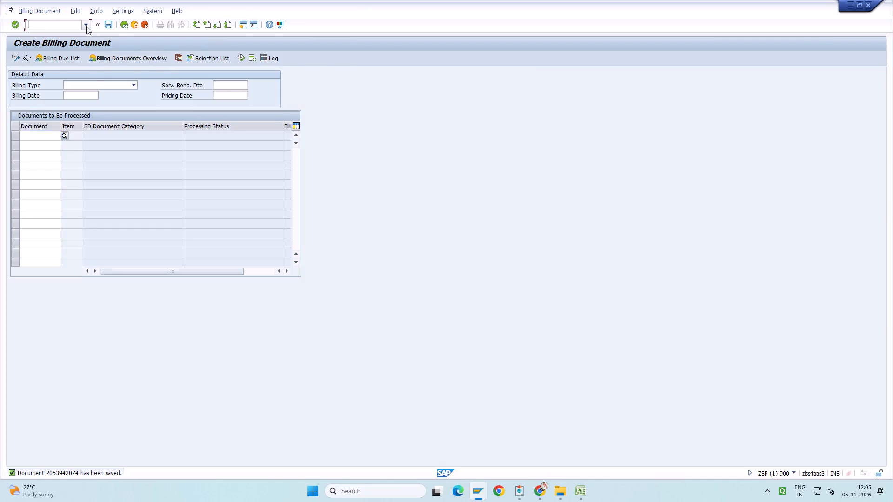
pyautogui.click(85, 37)
pyautogui.press('Return')
pyautogui.press('Return')
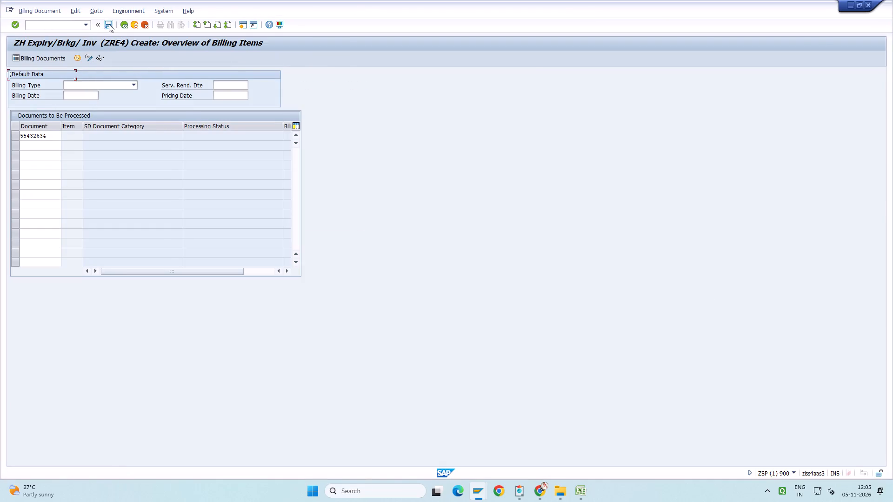
pyautogui.click(109, 24)
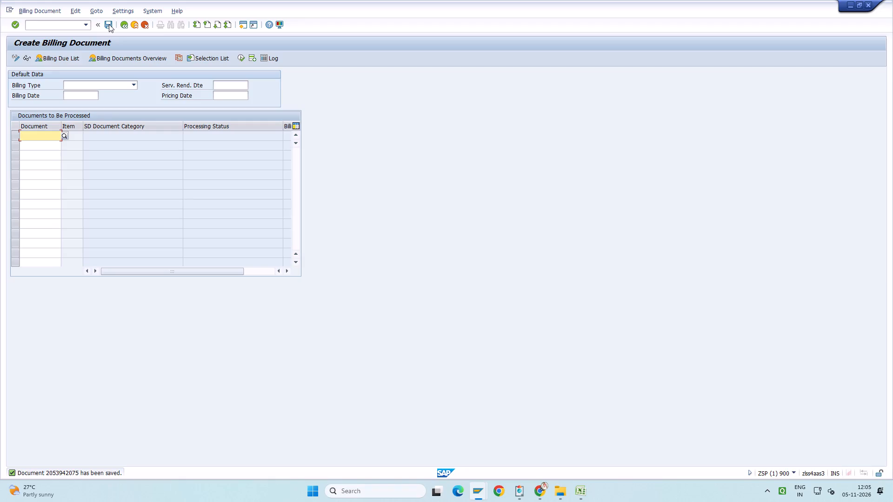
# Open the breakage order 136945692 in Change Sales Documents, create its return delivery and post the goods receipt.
pyautogui.hotkey('alt', 'Tab')
pyautogui.press('Return')
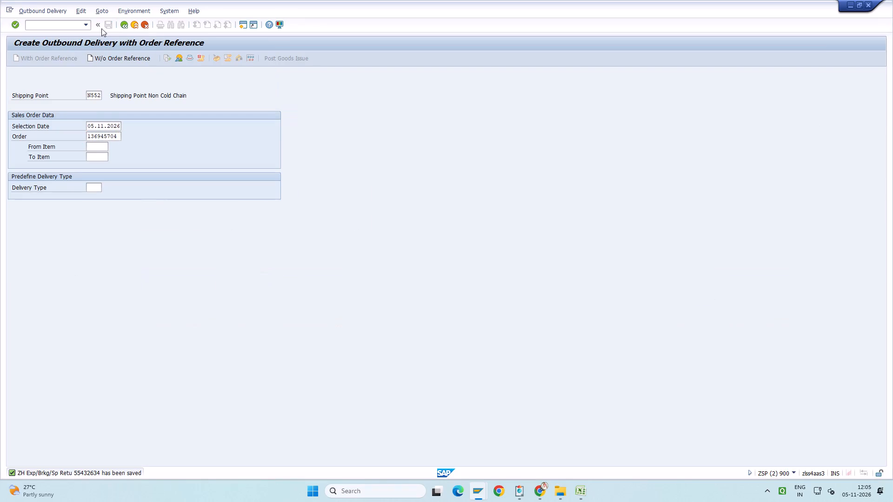
pyautogui.click(86, 27)
pyautogui.click(86, 39)
pyautogui.press('Return')
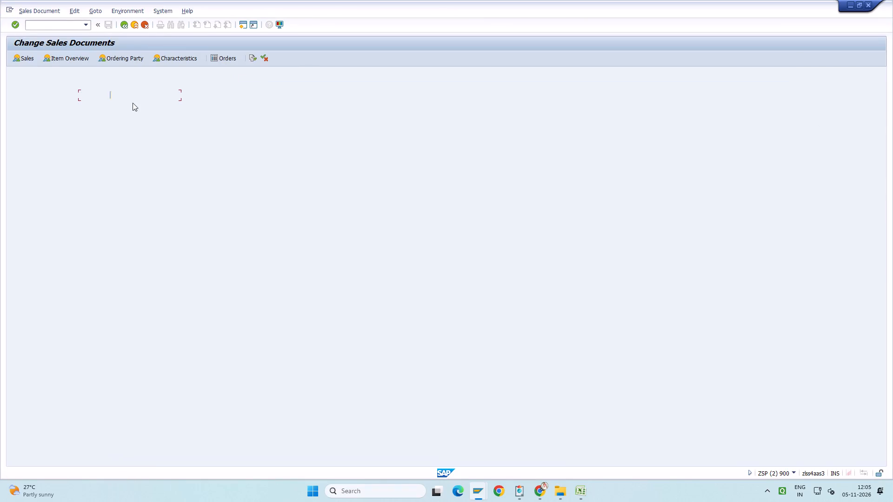
pyautogui.click(136, 96)
pyautogui.press('BackSpace')
pyautogui.press('BackSpace')
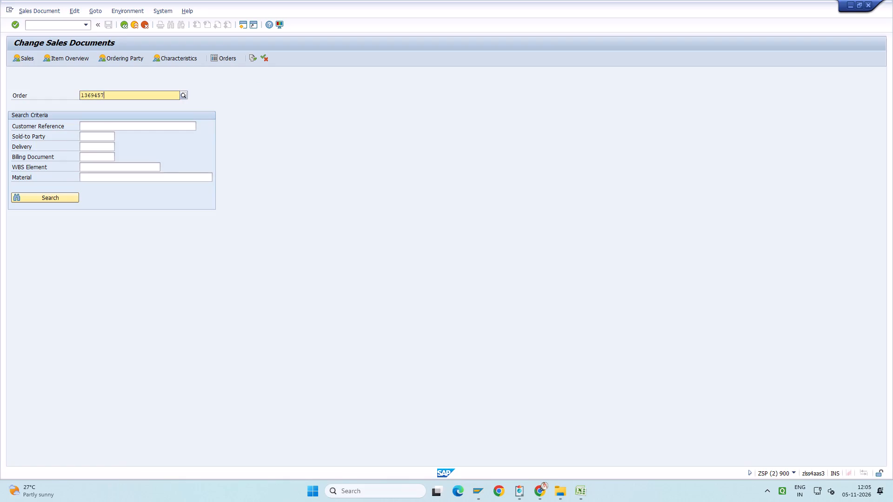
pyautogui.press('BackSpace')
pyautogui.write('692')
pyautogui.press('Return')
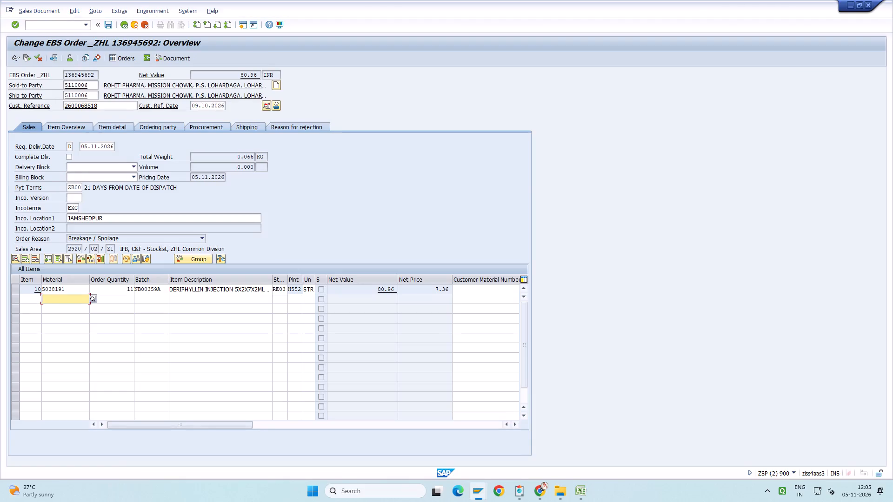
pyautogui.click(127, 96)
pyautogui.click(175, 56)
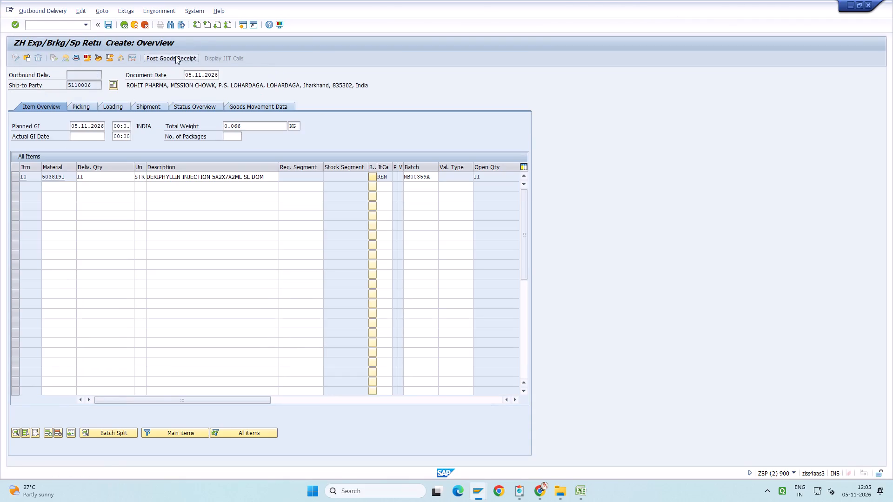
# In the billing session, create and save the billing document for return delivery 55432635.
pyautogui.hotkey('alt', 'Tab')
pyautogui.click(89, 28)
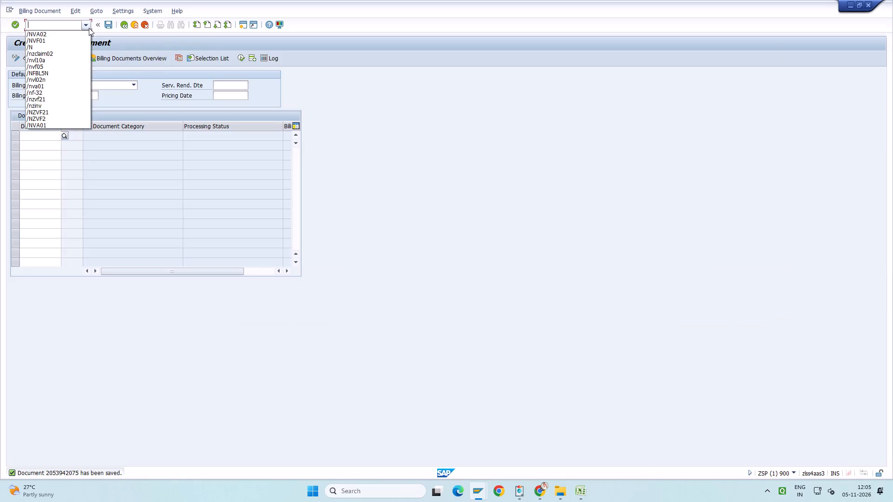
pyautogui.click(84, 40)
pyautogui.press('Return')
pyautogui.press('Return')
pyautogui.press('Return')
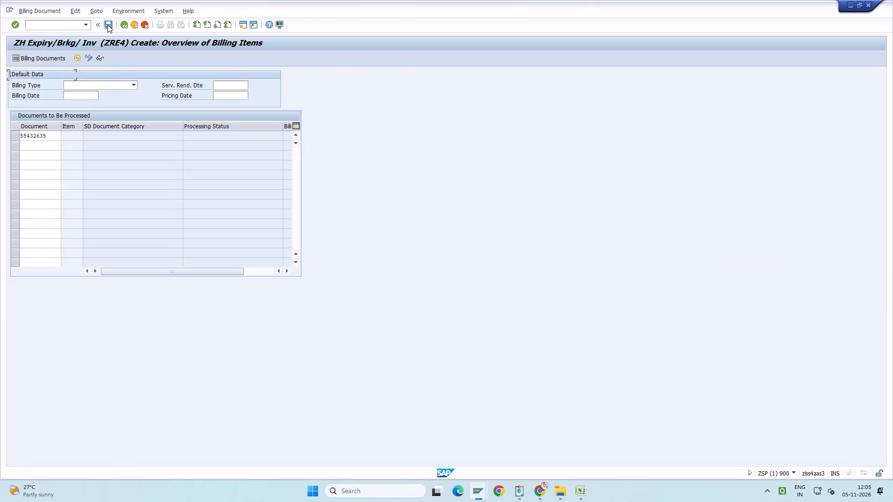
pyautogui.click(107, 25)
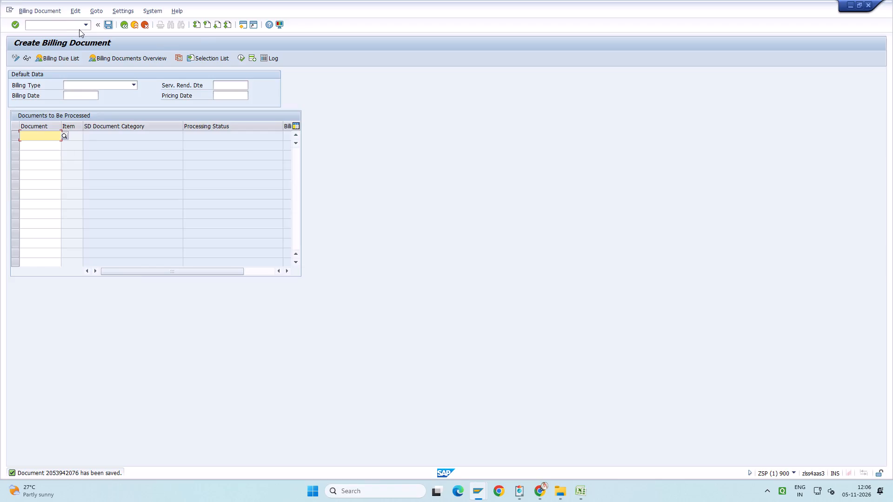
# In Sales Orders, Fast Display, list orders due for shipping to ship-to party 5110006, with the shipping point range ending at N552.
pyautogui.hotkey('alt', 'Tab')
pyautogui.press('Return')
pyautogui.click(85, 25)
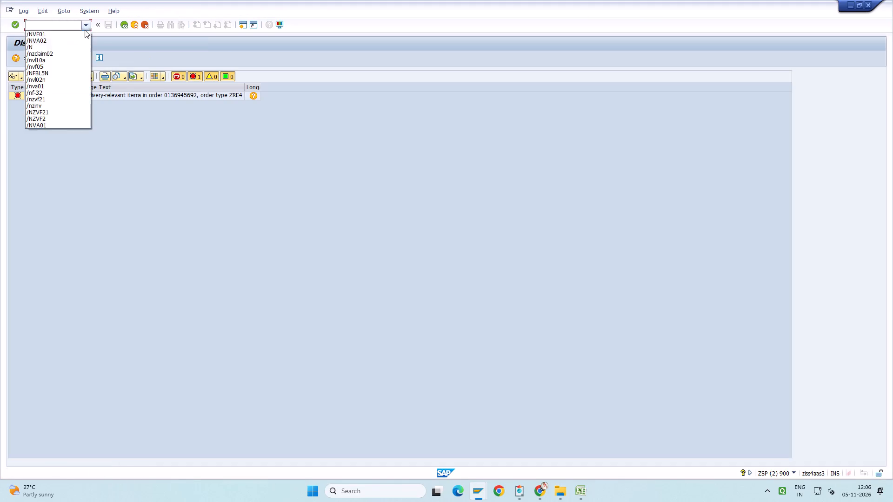
pyautogui.click(82, 60)
pyautogui.press('Return')
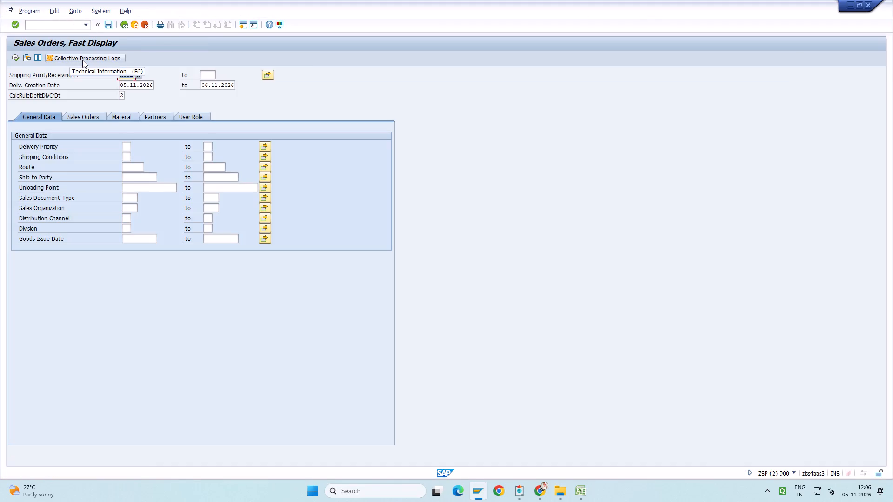
pyautogui.press('BackSpace')
pyautogui.press('space')
pyautogui.press('Down')
pyautogui.press('Return')
pyautogui.press('Tab')
pyautogui.press('space')
pyautogui.press('Down')
pyautogui.press('Return')
pyautogui.press('Down')
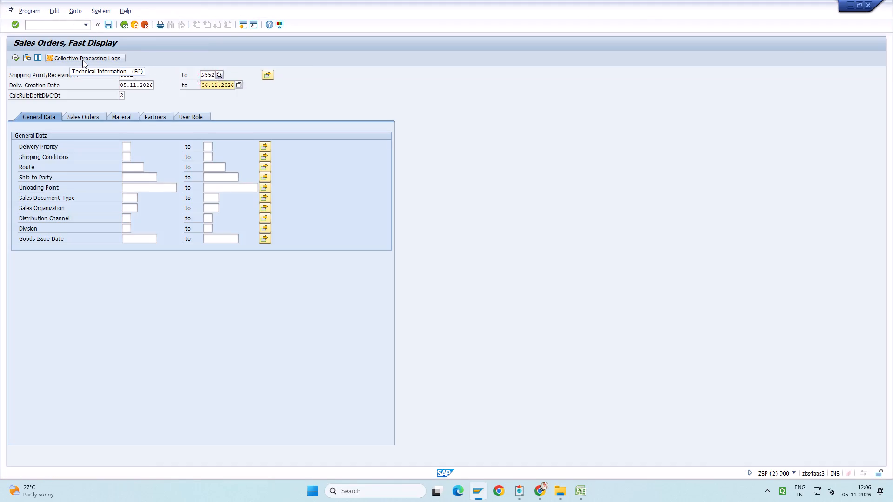
pyautogui.press('Down')
pyautogui.press('Down')
pyautogui.press('Down')
pyautogui.press('Down')
pyautogui.press('Down')
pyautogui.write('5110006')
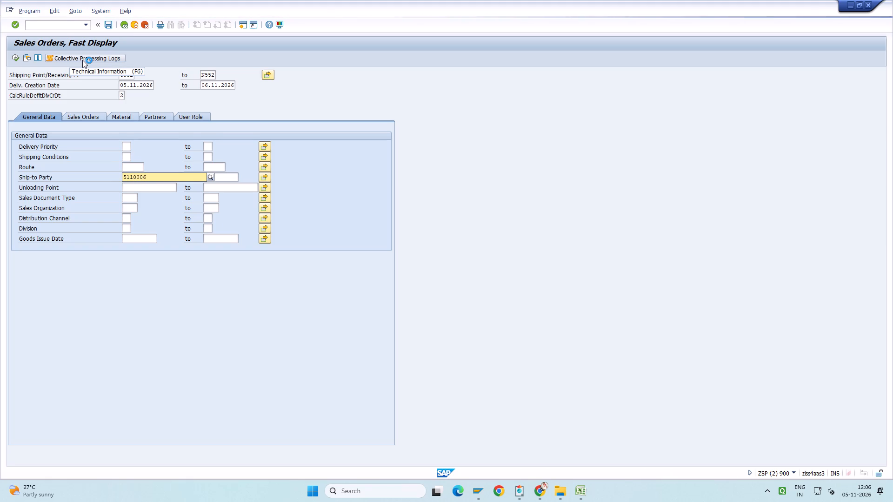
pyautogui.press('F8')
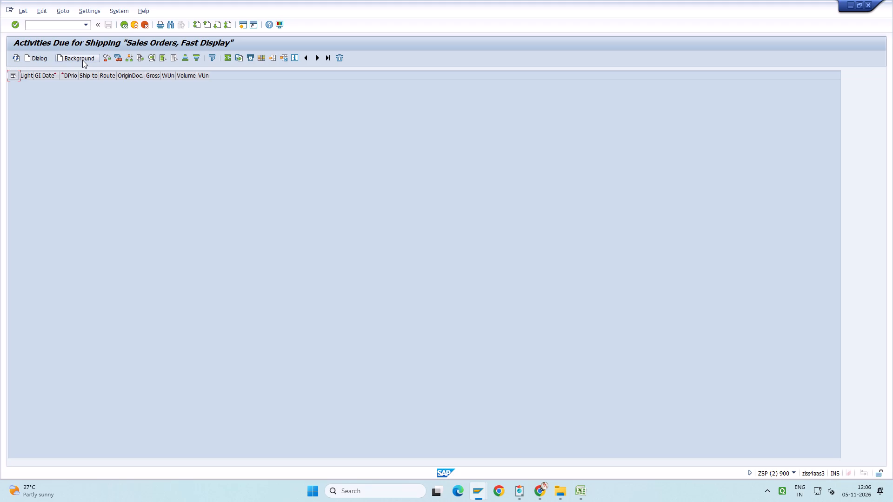
pyautogui.click(87, 25)
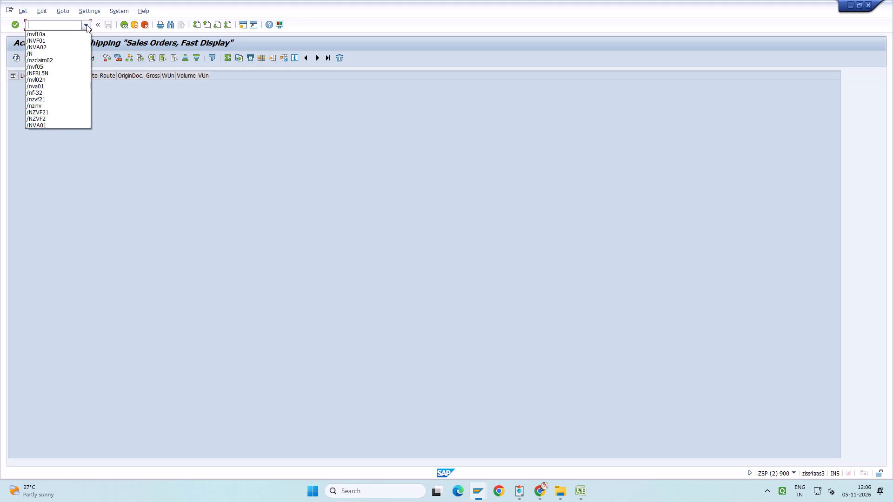
pyautogui.click(85, 59)
pyautogui.press('Return')
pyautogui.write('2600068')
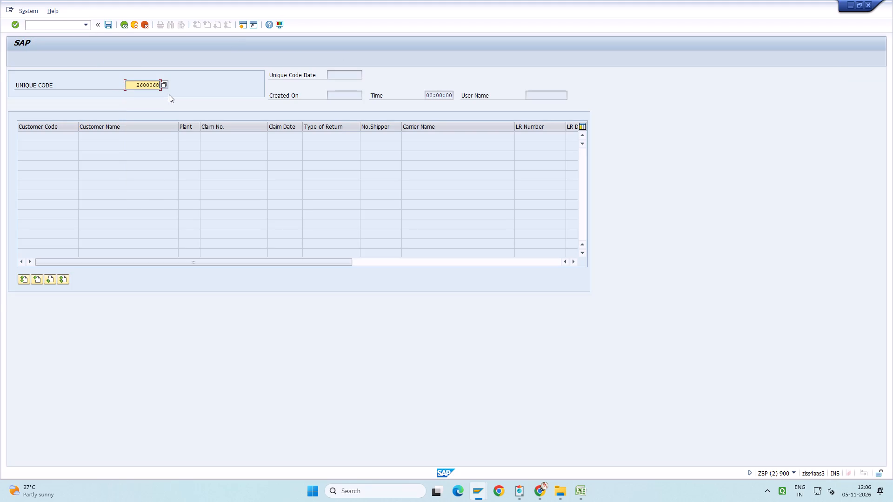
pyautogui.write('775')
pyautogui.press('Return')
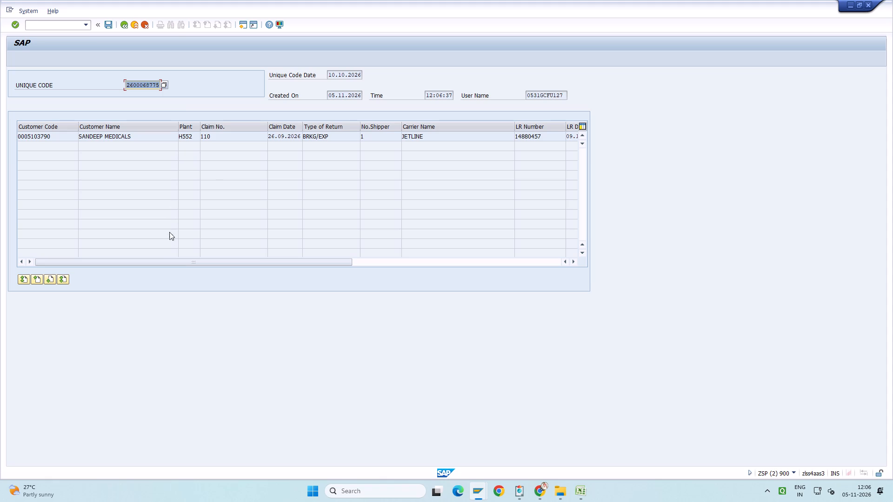
pyautogui.moveTo(186, 263); pyautogui.dragTo(262, 264)
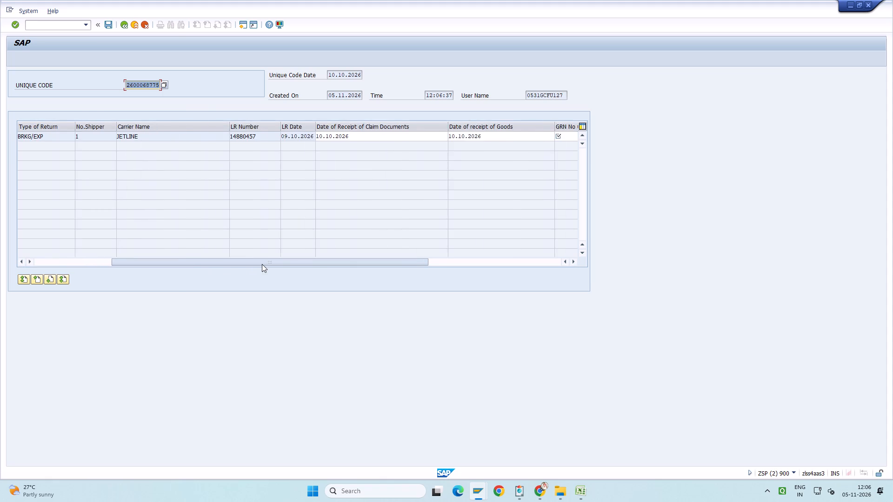
pyautogui.moveTo(262, 264); pyautogui.dragTo(127, 263)
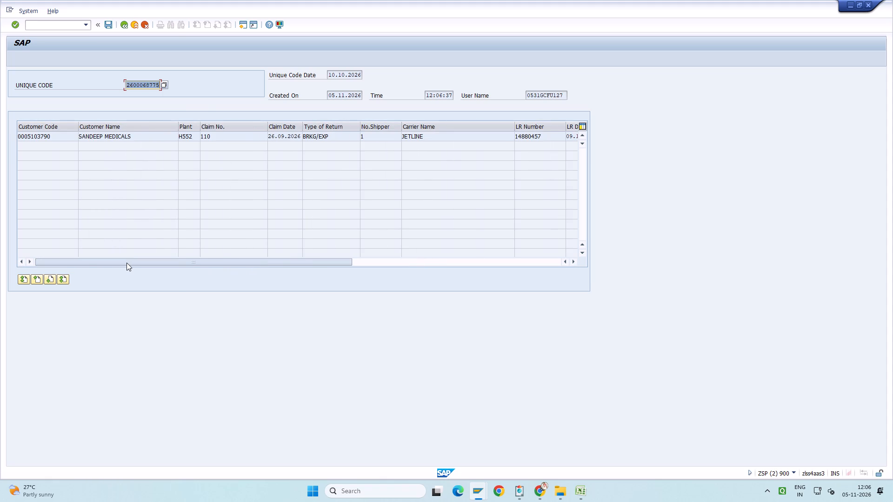
pyautogui.moveTo(127, 263); pyautogui.dragTo(96, 263)
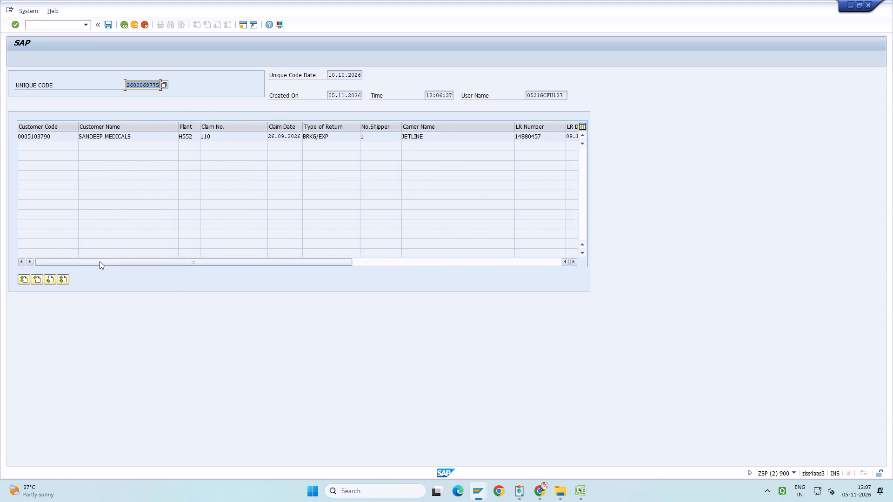
pyautogui.moveTo(100, 261); pyautogui.dragTo(254, 263)
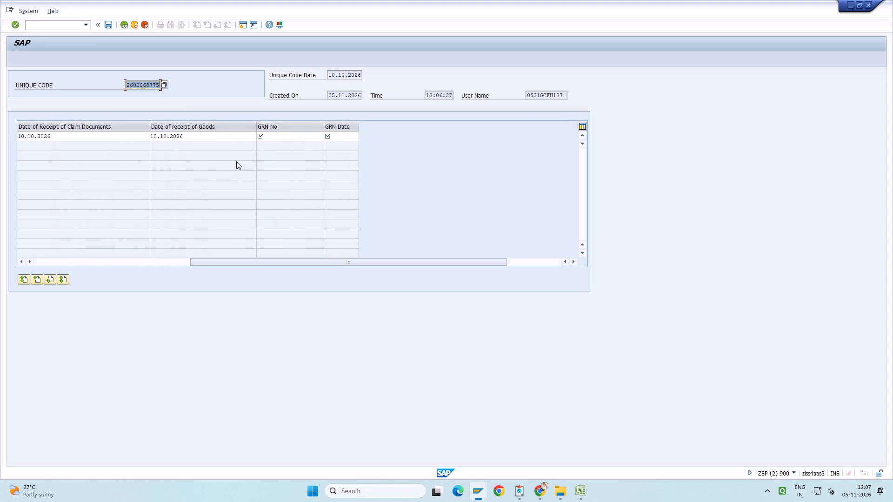
pyautogui.click(273, 138)
pyautogui.write('2846')
pyautogui.press('Tab')
pyautogui.press('space')
pyautogui.press('Down')
pyautogui.press('Return')
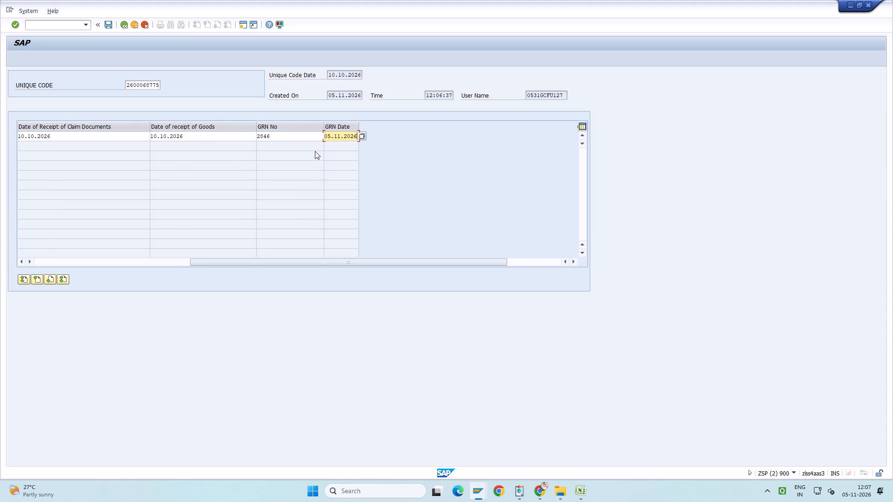
pyautogui.moveTo(405, 262); pyautogui.dragTo(153, 238)
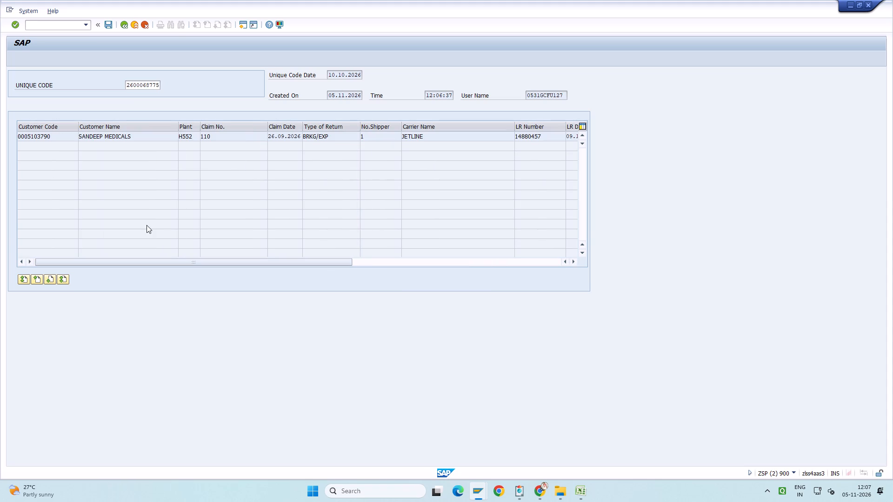
pyautogui.hotkey('ctrl', 's')
pyautogui.doubleClick(58, 201)
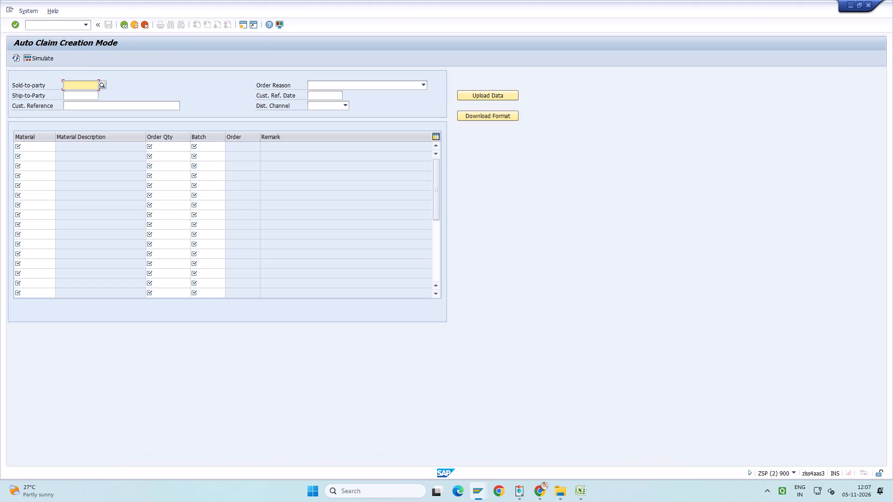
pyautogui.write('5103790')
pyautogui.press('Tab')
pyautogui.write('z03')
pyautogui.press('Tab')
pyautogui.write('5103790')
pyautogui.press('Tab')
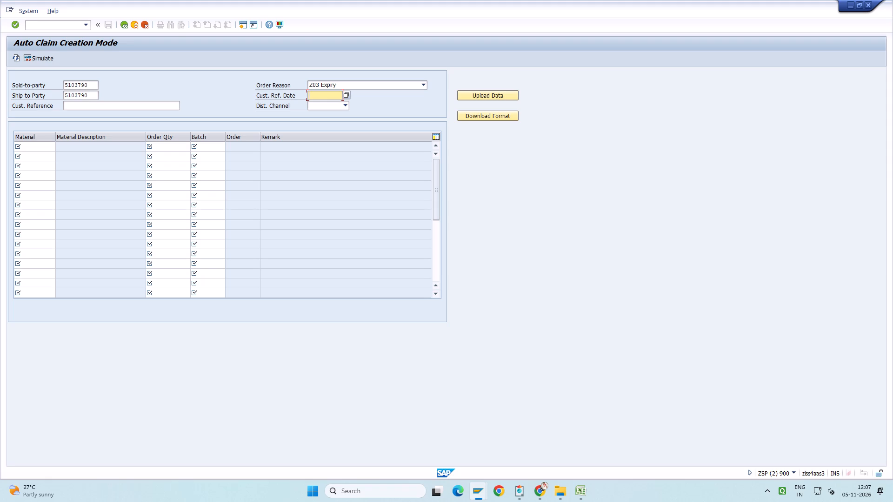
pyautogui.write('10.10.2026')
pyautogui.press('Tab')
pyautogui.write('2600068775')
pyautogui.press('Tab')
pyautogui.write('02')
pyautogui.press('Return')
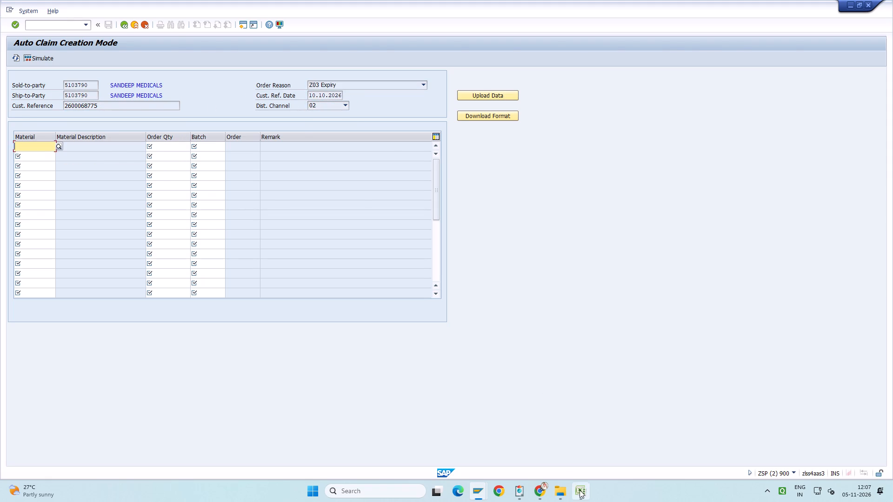
# Switch to Excel and close the ROHIT PHARMA_5110006_Novas file without saving the changes.
pyautogui.click(580, 490)
pyautogui.click(885, 3)
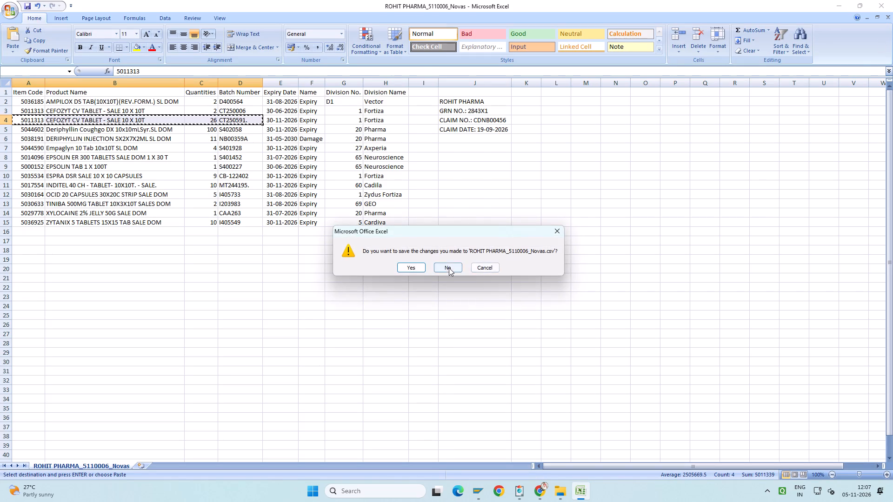
pyautogui.click(449, 268)
# Open SANDEEP MEDICALS_5103790_Novas from the 2841-2847 folder and fit all column widths to their contents.
pyautogui.click(569, 494)
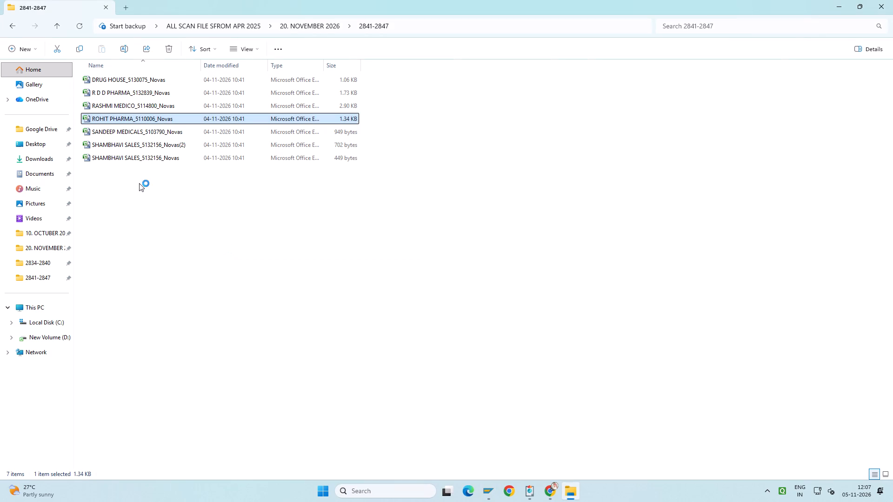
pyautogui.doubleClick(139, 132)
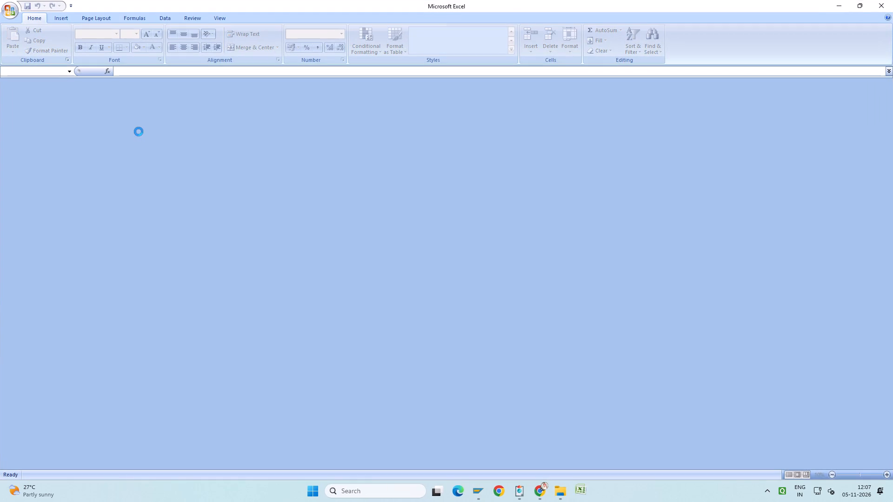
pyautogui.click(6, 83)
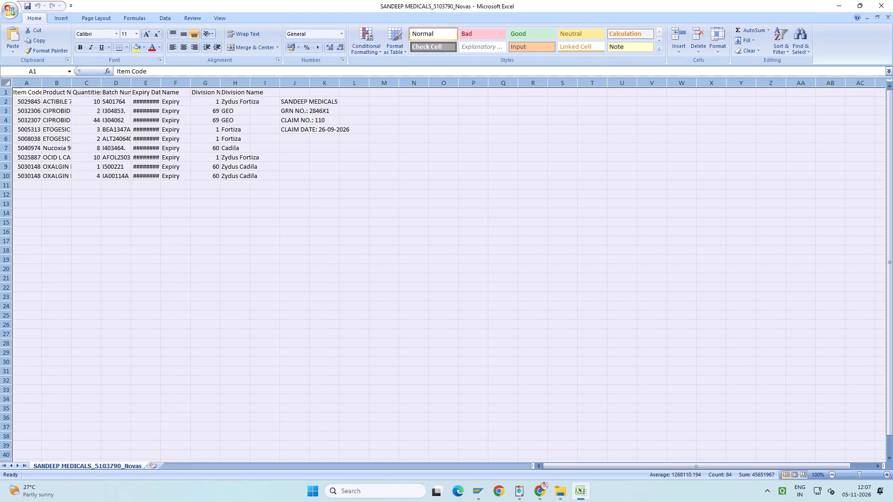
pyautogui.doubleClick(41, 83)
# Copy the item code, product name, quantity and batch number of every row into the SAP claim item table.
pyautogui.moveTo(33, 104); pyautogui.dragTo(36, 177)
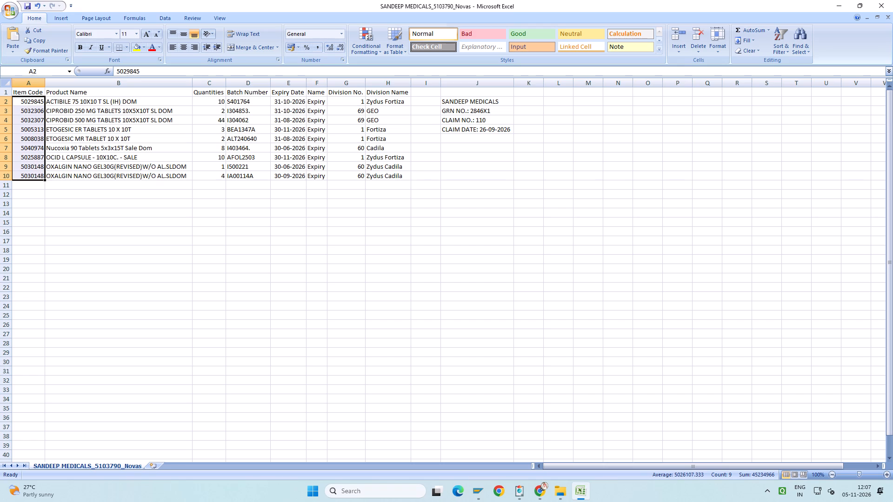
pyautogui.moveTo(29, 102); pyautogui.dragTo(93, 129)
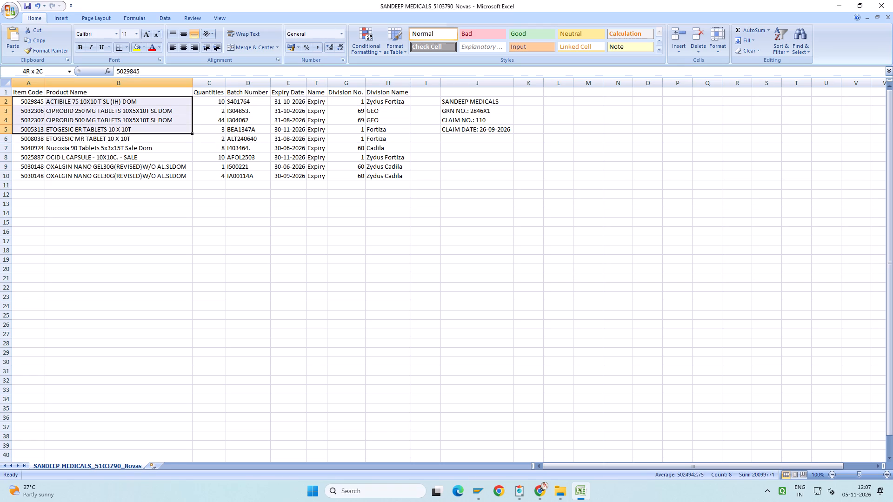
pyautogui.moveTo(93, 129); pyautogui.dragTo(240, 172)
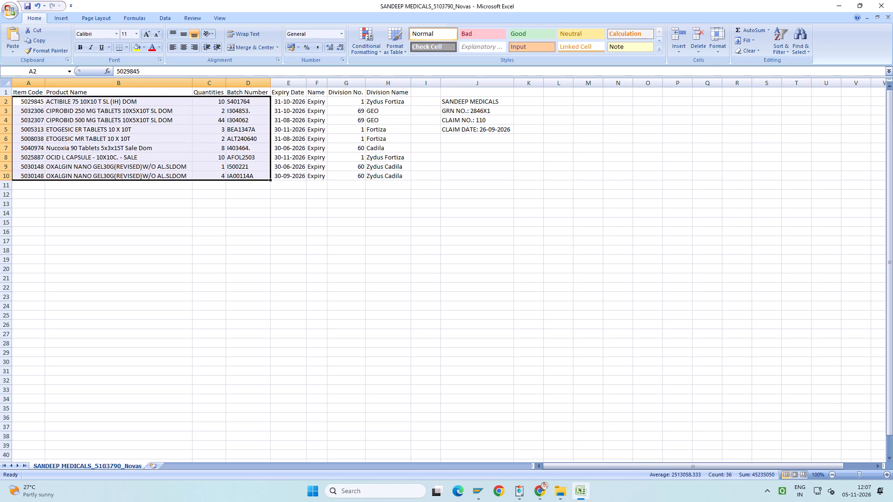
pyautogui.hotkey('ctrl', 'c')
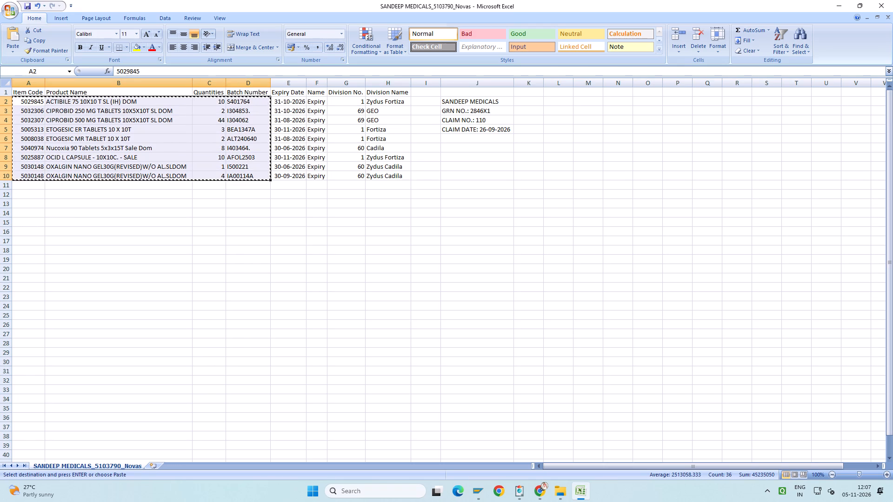
pyautogui.hotkey('alt', 'Tab')
pyautogui.hotkey('alt', 'Tab')
pyautogui.hotkey('ctrl', 'v')
pyautogui.press('Return')
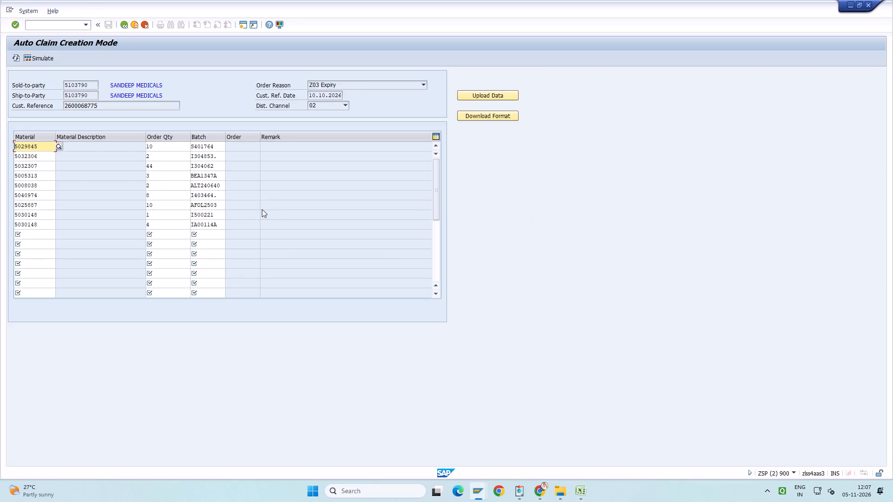
# Correct the batch of material 5032306 to I304853 and the batch of material 5040974 to I403464.
pyautogui.click(217, 156)
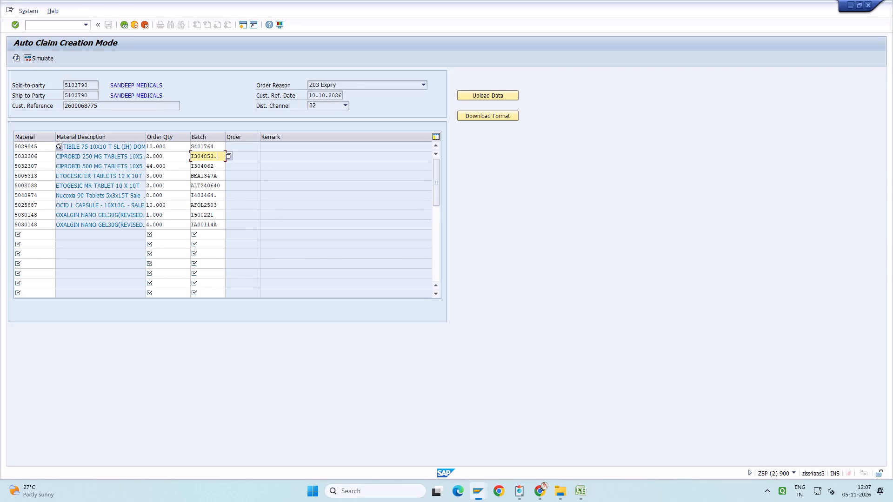
pyautogui.press('BackSpace')
pyautogui.press('Return')
pyautogui.click(217, 196)
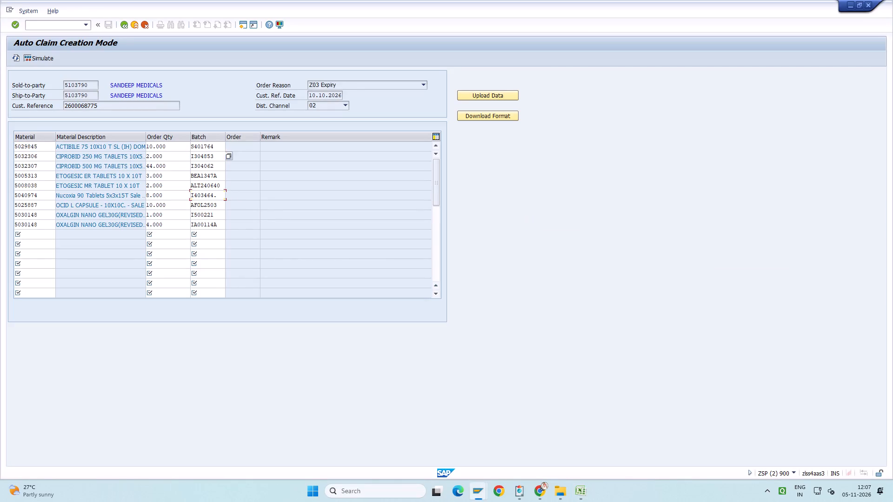
pyautogui.press('BackSpace')
pyautogui.press('Return')
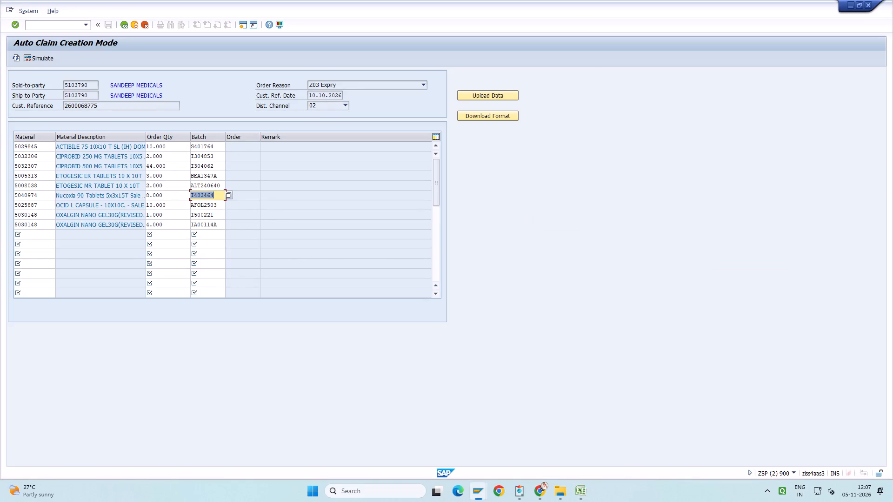
# Simulate the claim with Desktop as the output path, and create the claim order.
pyautogui.click(42, 57)
pyautogui.click(395, 210)
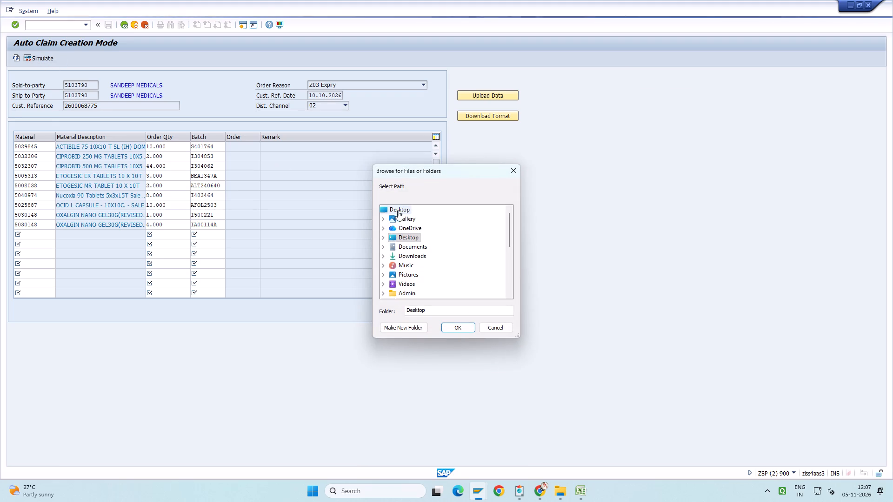
pyautogui.click(456, 332)
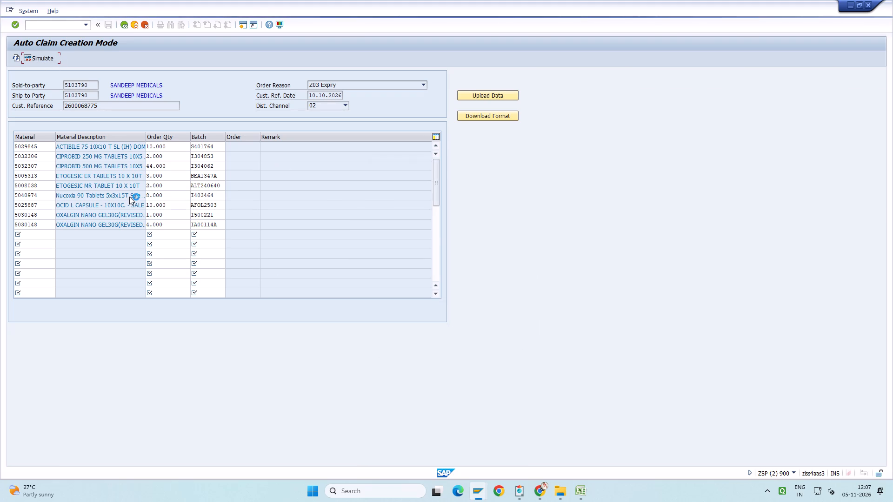
pyautogui.click(59, 59)
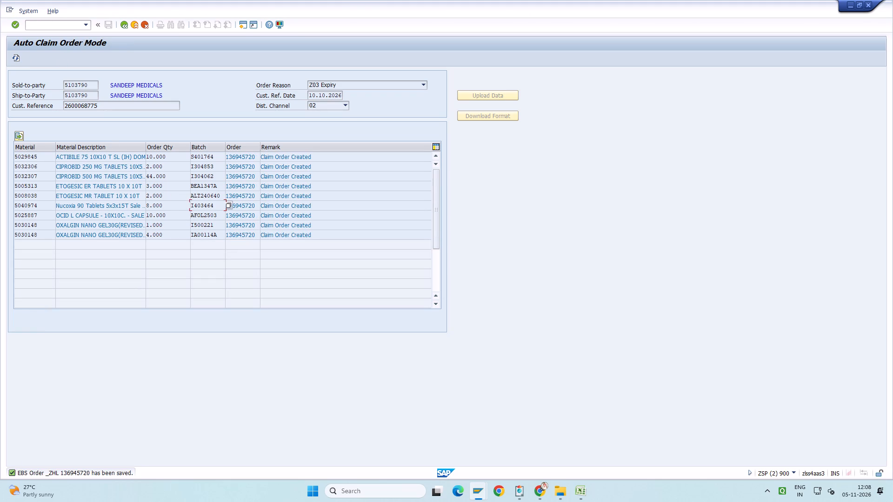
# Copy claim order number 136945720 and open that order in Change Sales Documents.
pyautogui.moveTo(255, 158); pyautogui.dragTo(211, 157)
pyautogui.hotkey('ctrl', 'c')
pyautogui.click(87, 28)
pyautogui.click(83, 52)
pyautogui.press('Return')
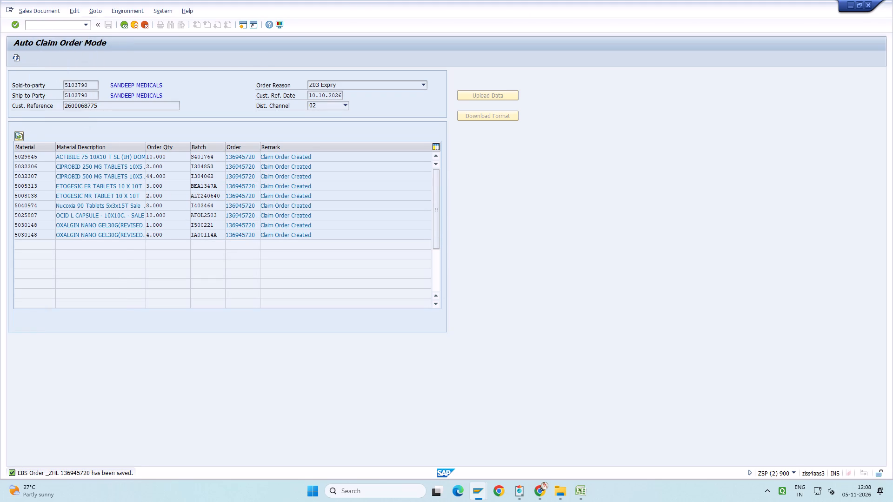
pyautogui.moveTo(124, 95); pyautogui.dragTo(62, 95)
pyautogui.hotkey('ctrl', 'v')
pyautogui.press('Return')
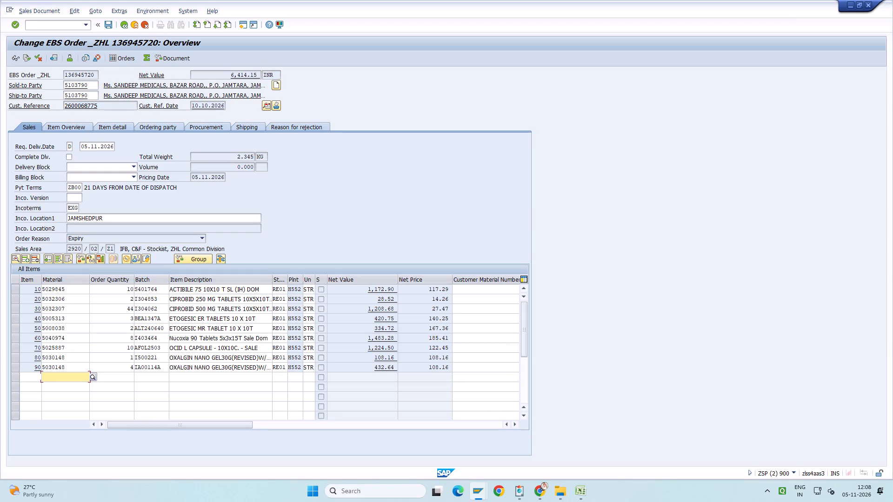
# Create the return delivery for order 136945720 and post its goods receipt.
pyautogui.click(56, 98)
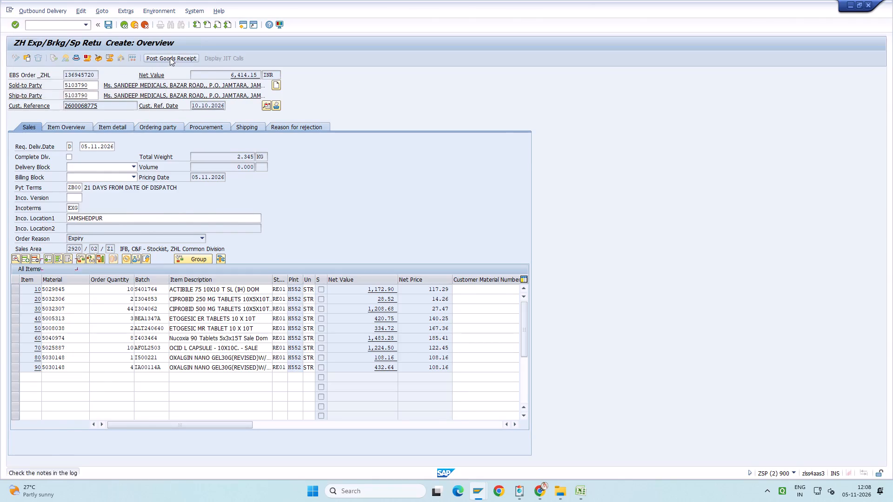
pyautogui.click(170, 58)
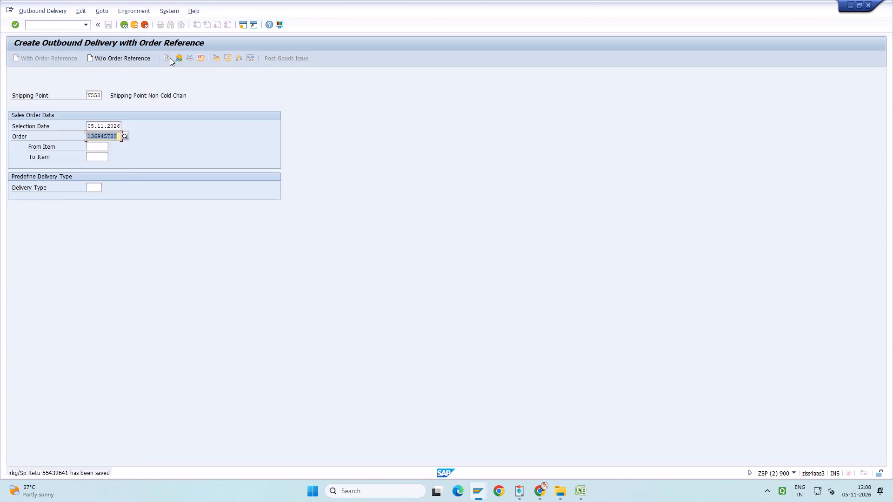
# In the billing session, create and save the billing document for return delivery 55432641.
pyautogui.hotkey('alt', 'Tab')
pyautogui.hotkey('alt', 'Tab')
pyautogui.hotkey('alt', 'Tab')
pyautogui.click(84, 23)
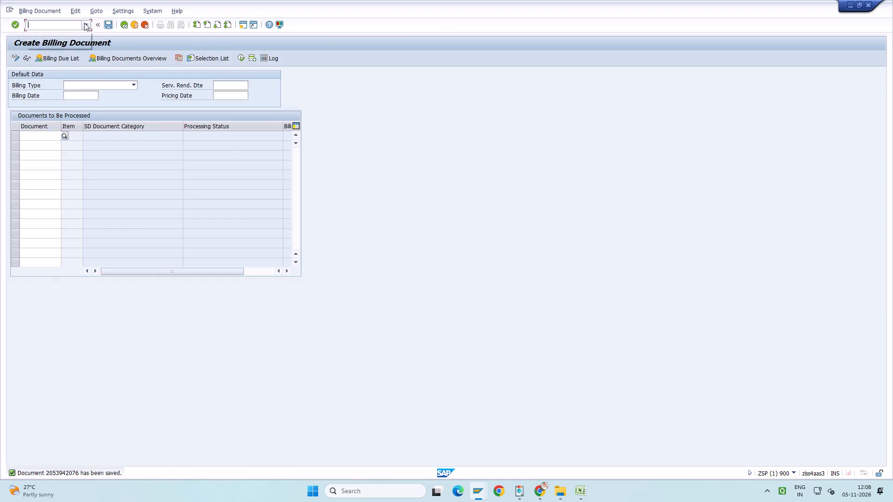
pyautogui.click(83, 51)
pyautogui.press('Return')
pyautogui.press('Return')
pyautogui.press('Return')
pyautogui.press('Return')
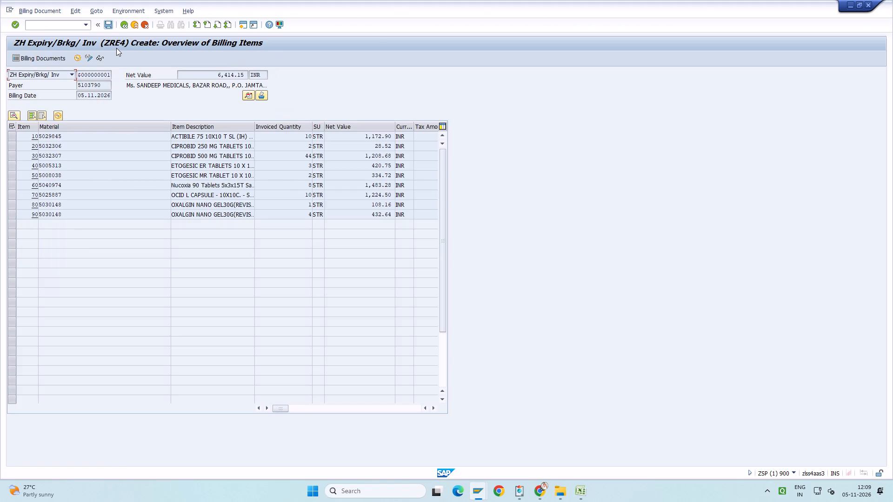
pyautogui.click(106, 24)
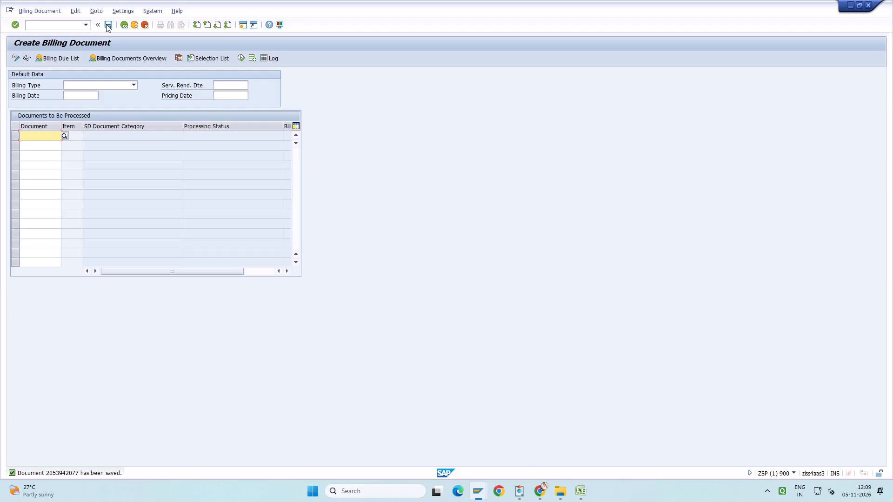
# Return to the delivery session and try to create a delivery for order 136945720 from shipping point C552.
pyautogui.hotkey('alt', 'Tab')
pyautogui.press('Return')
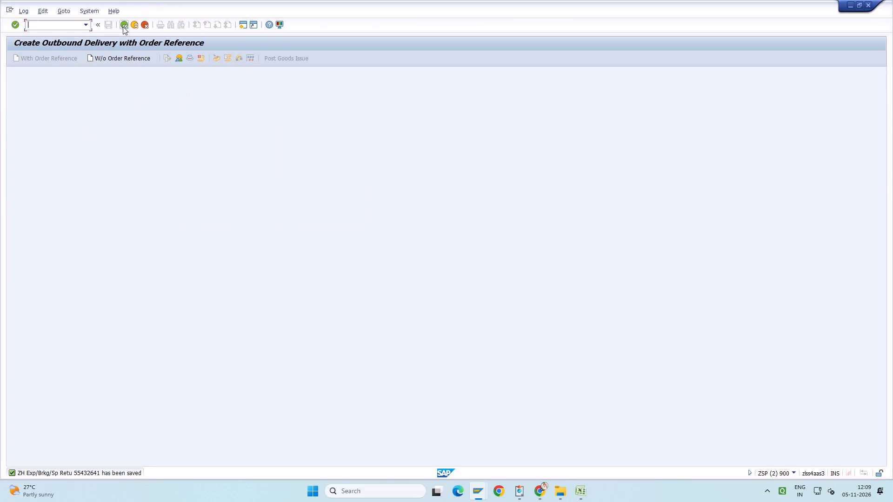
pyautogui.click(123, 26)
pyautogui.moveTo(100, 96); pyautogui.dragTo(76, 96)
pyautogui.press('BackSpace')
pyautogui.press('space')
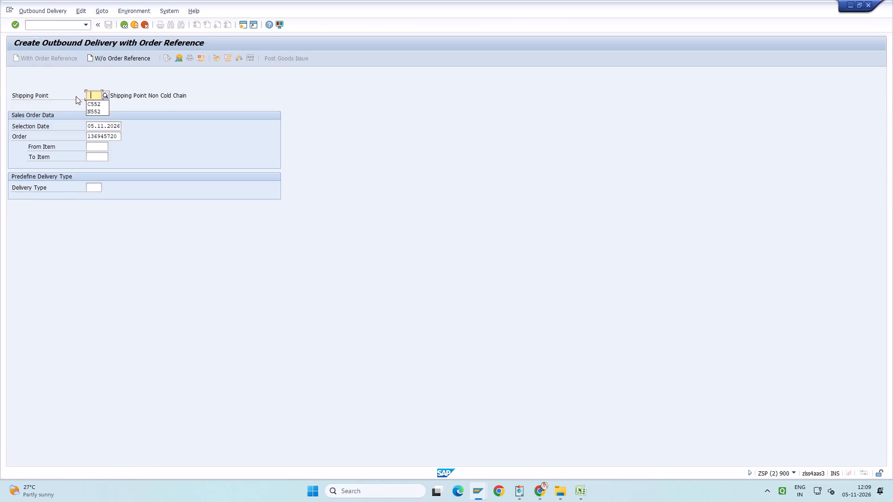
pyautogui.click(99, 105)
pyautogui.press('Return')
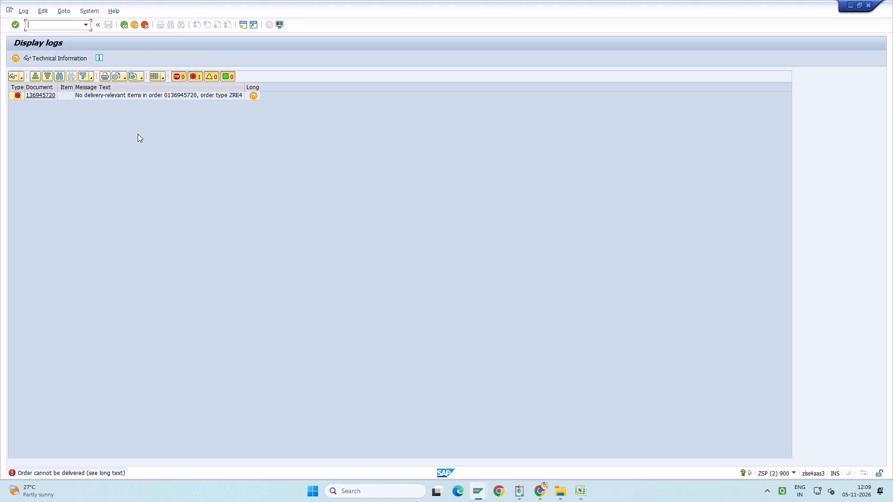
pyautogui.click(83, 26)
pyautogui.click(85, 44)
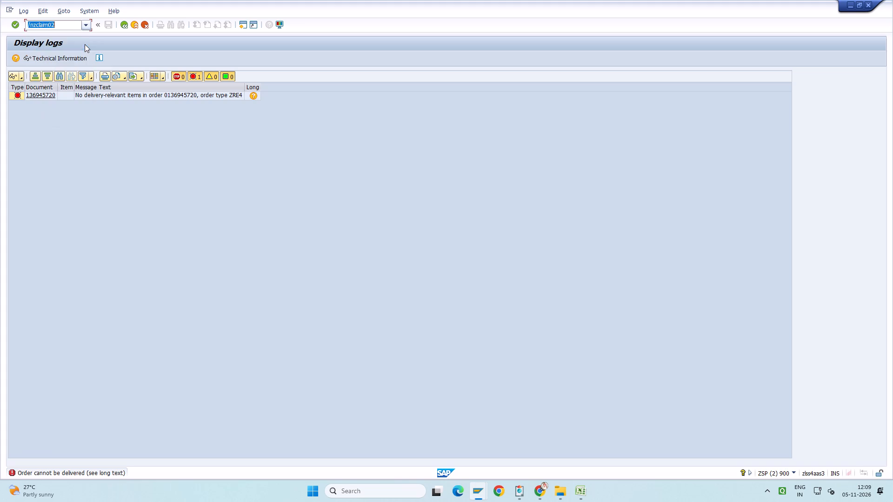
pyautogui.press('Return')
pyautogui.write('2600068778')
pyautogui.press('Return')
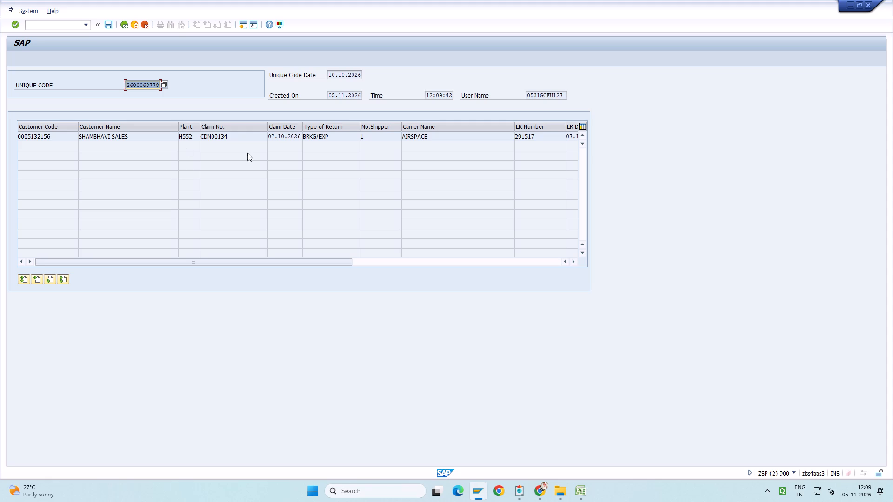
pyautogui.moveTo(229, 260); pyautogui.dragTo(327, 263)
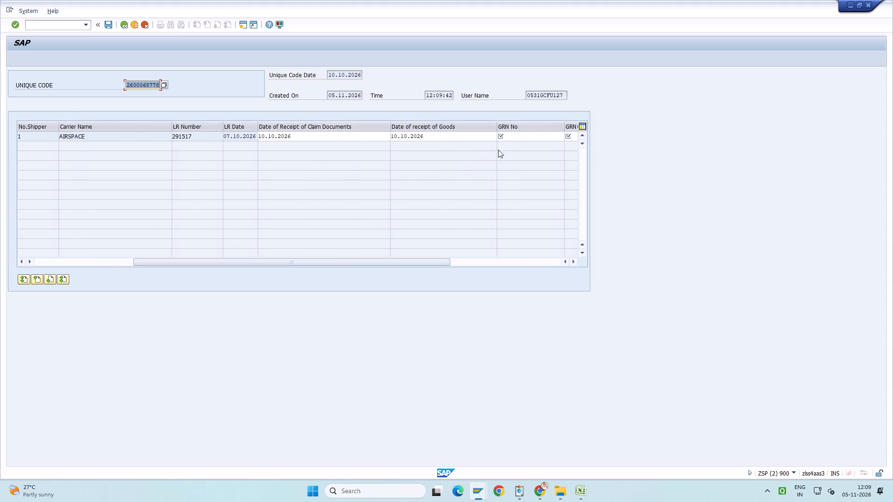
pyautogui.click(511, 138)
pyautogui.write('2847')
pyautogui.press('Tab')
pyautogui.press('space')
pyautogui.press('Down')
pyautogui.press('Return')
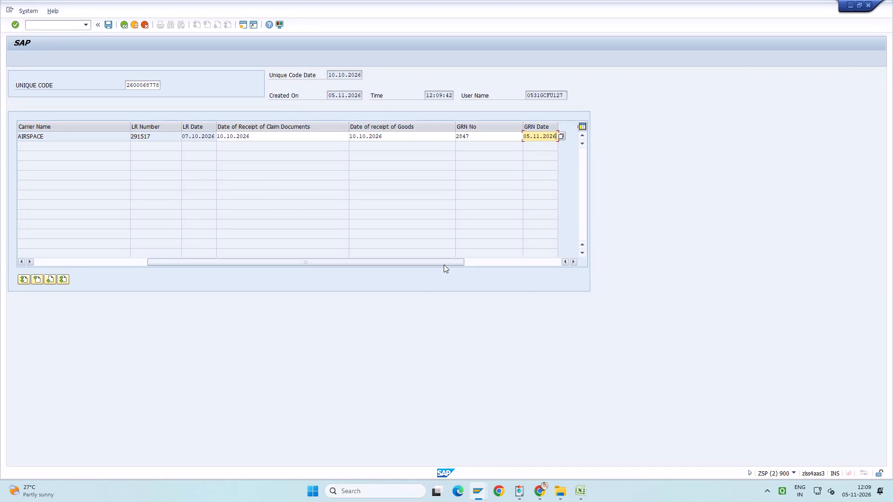
pyautogui.moveTo(444, 264); pyautogui.dragTo(135, 257)
pyautogui.hotkey('ctrl', 's')
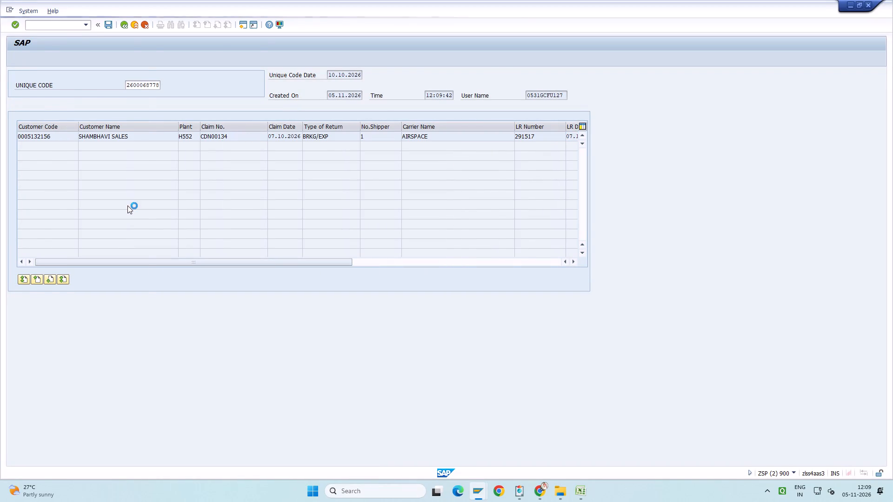
pyautogui.doubleClick(55, 201)
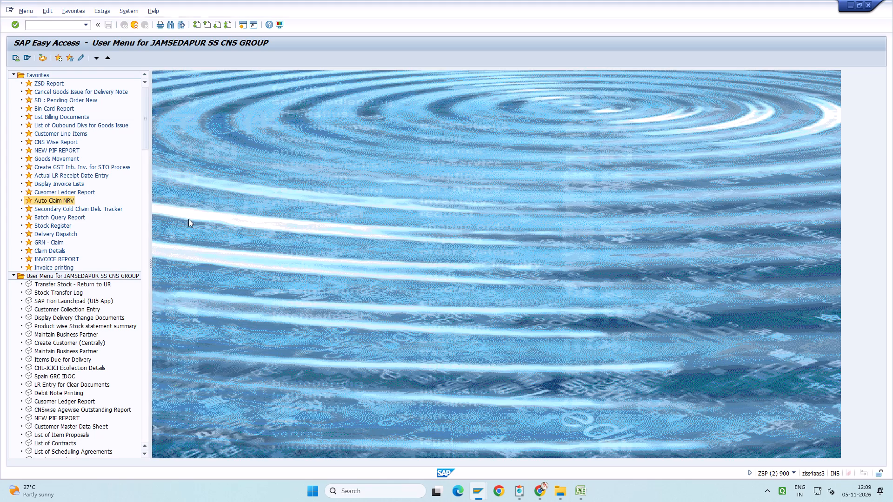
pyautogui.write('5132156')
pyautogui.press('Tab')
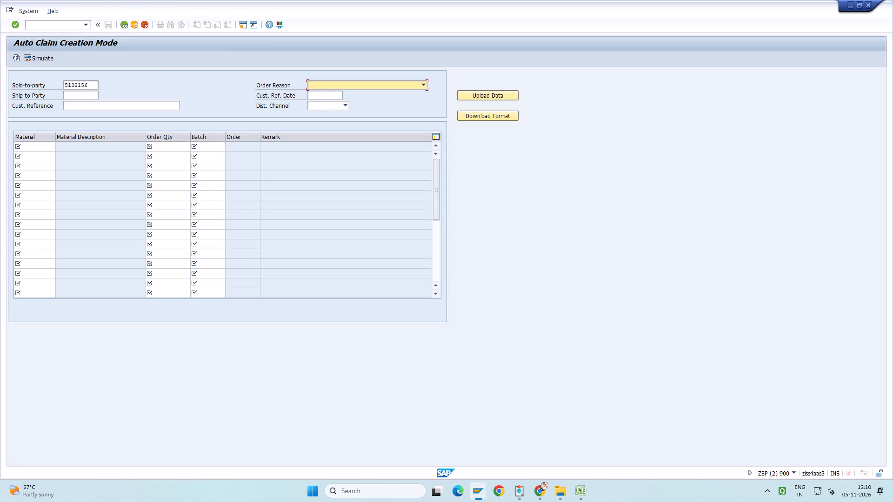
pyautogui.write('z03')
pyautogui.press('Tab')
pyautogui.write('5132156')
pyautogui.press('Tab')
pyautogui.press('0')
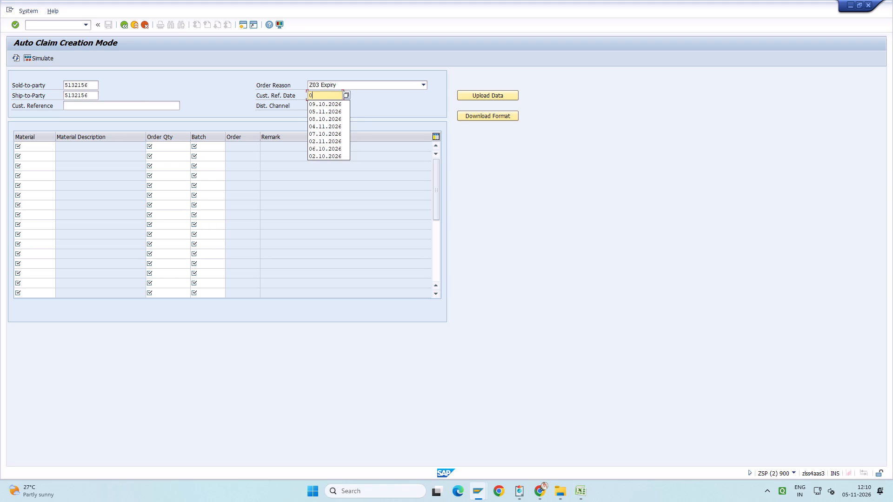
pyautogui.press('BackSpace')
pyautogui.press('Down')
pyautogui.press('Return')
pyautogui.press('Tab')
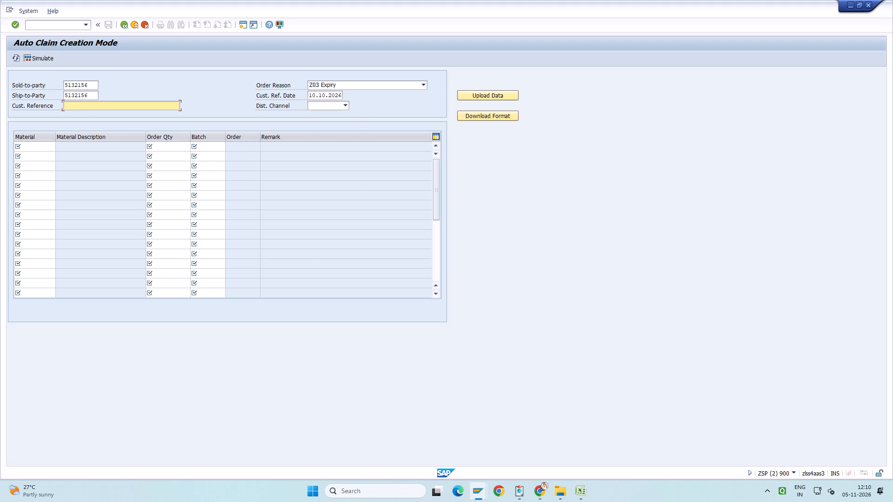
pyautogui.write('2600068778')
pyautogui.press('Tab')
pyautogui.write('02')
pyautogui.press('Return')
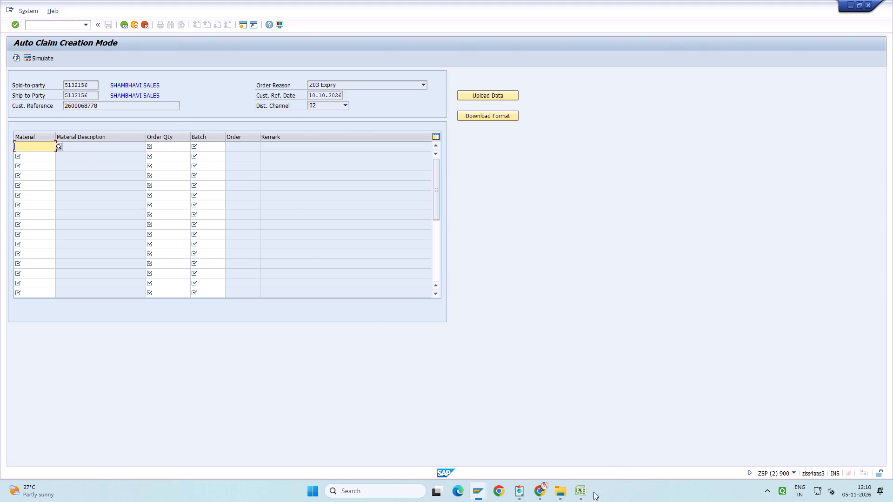
# Close the SANDEEP MEDICALS workbook without saving and open SHAMBHAVI SALES_5132156_Novas(2) from folder 2841-2847.
pyautogui.click(585, 493)
pyautogui.click(880, 0)
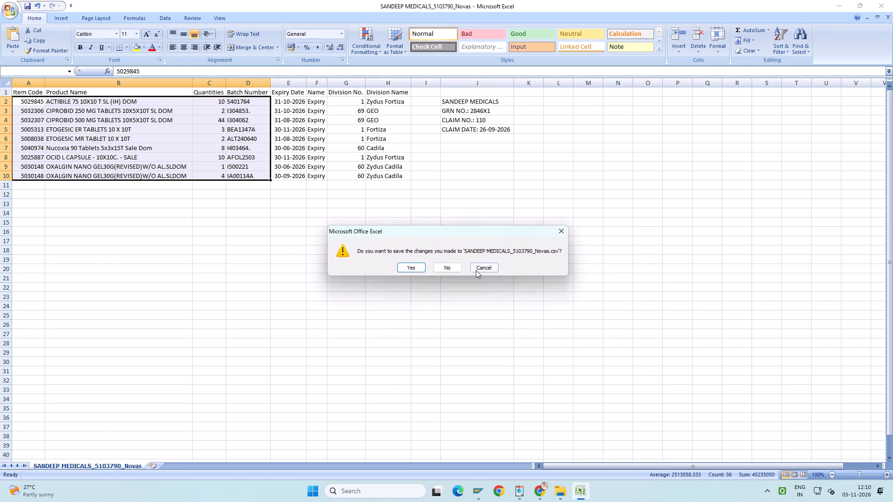
pyautogui.click(459, 268)
pyautogui.click(570, 494)
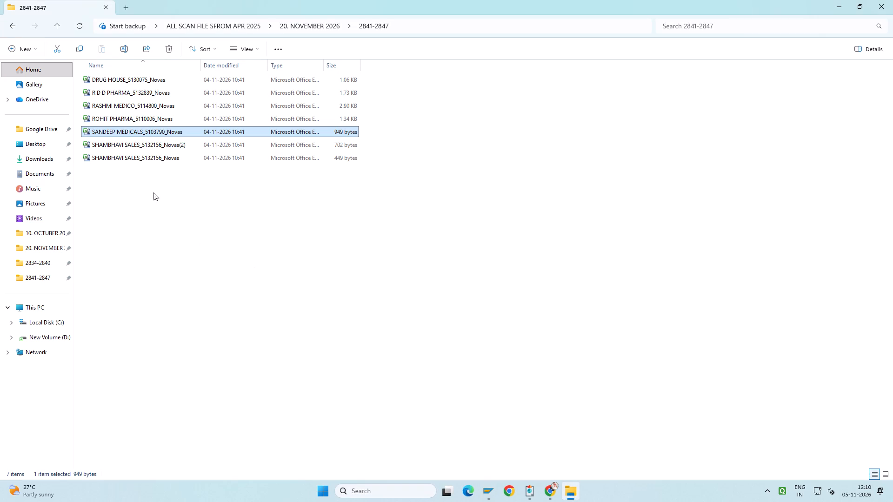
pyautogui.doubleClick(165, 143)
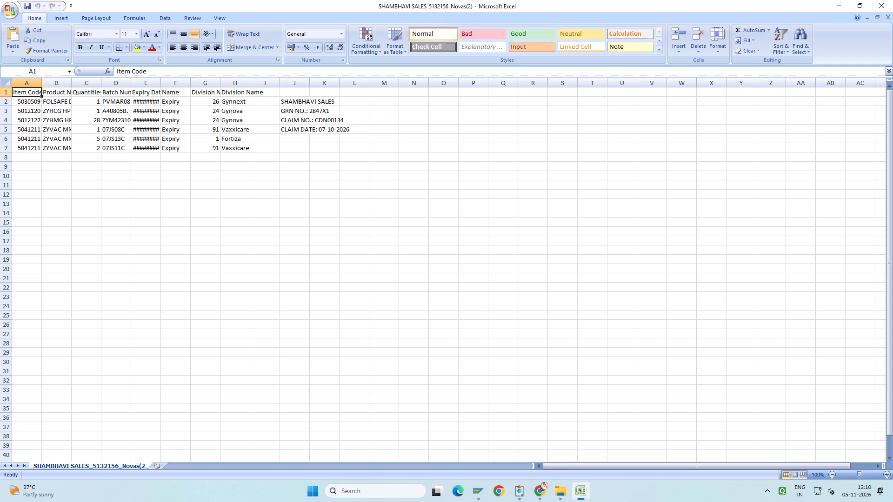
# Fit the workbook's column widths and copy all six item rows, Item Code through Batch Number, into the auto claim item table.
pyautogui.click(5, 79)
pyautogui.doubleClick(42, 83)
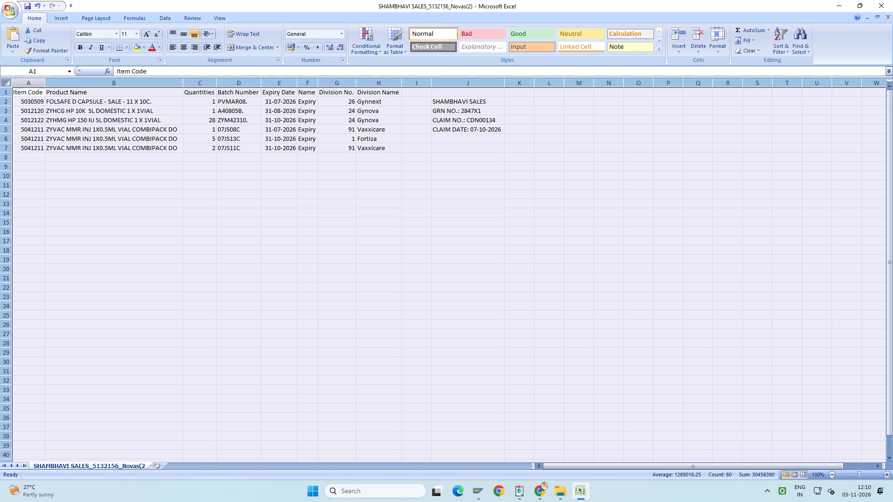
pyautogui.moveTo(29, 101); pyautogui.dragTo(35, 150)
pyautogui.rightClick(29, 101)
pyautogui.click(35, 150)
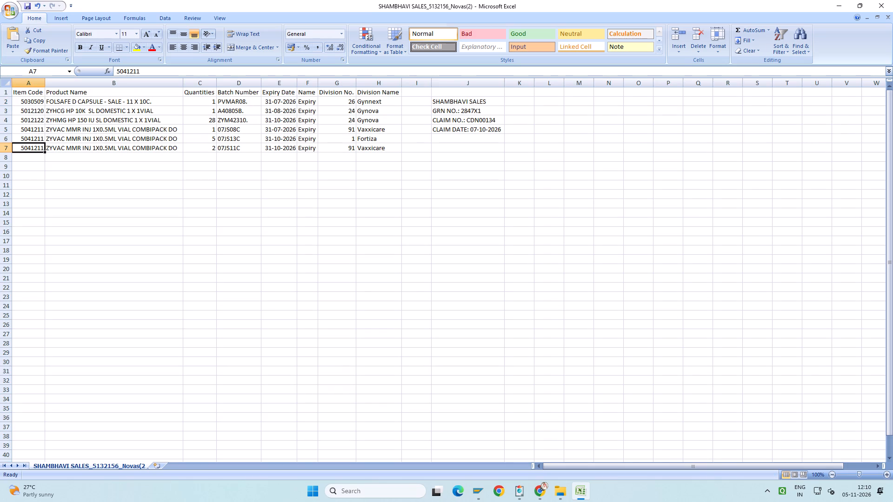
pyautogui.moveTo(34, 99); pyautogui.dragTo(30, 145)
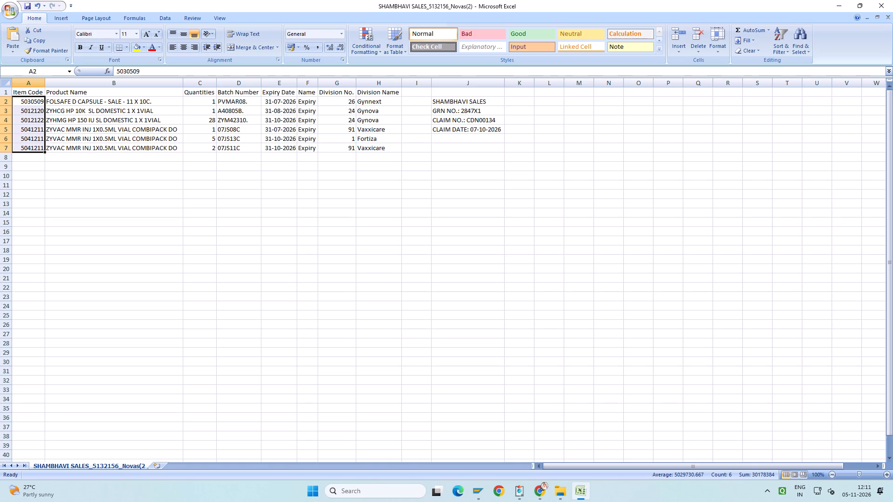
pyautogui.moveTo(31, 103); pyautogui.dragTo(238, 145)
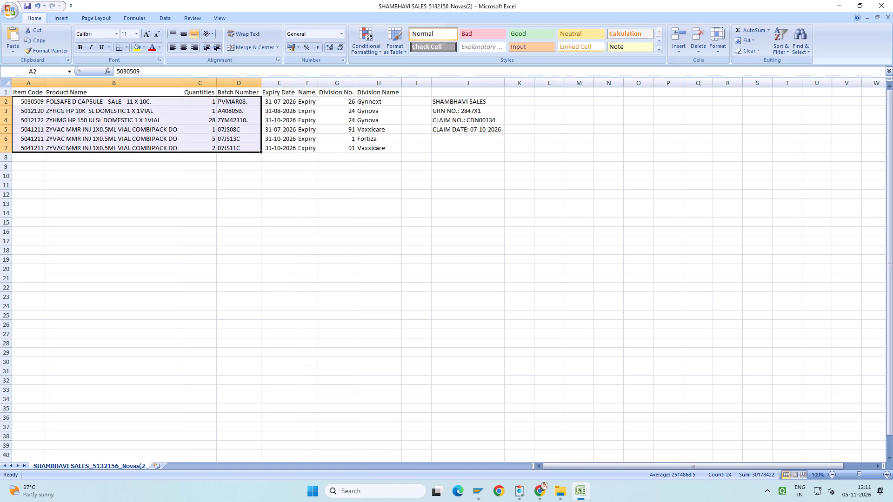
pyautogui.hotkey('ctrl', 'c')
pyautogui.hotkey('alt', 'Tab')
pyautogui.hotkey('alt', 'Tab')
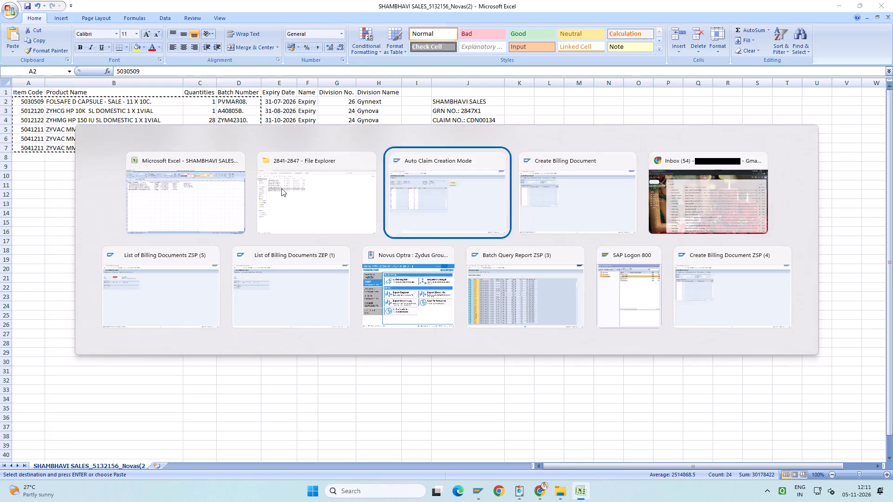
pyautogui.hotkey('ctrl', 'v')
pyautogui.press('Return')
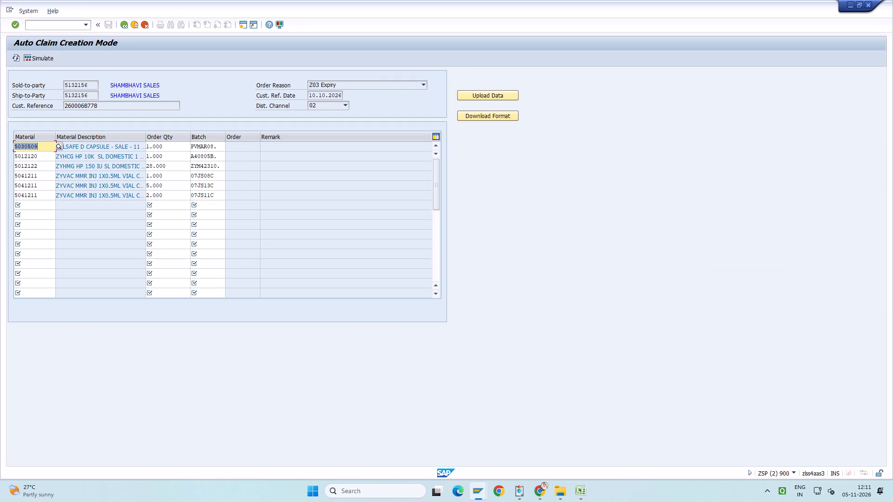
# Remove the trailing period from the first three batch numbers, making them PVMAR08, A40805B and ZYM42310.
pyautogui.click(218, 147)
pyautogui.press('BackSpace')
pyautogui.press('Return')
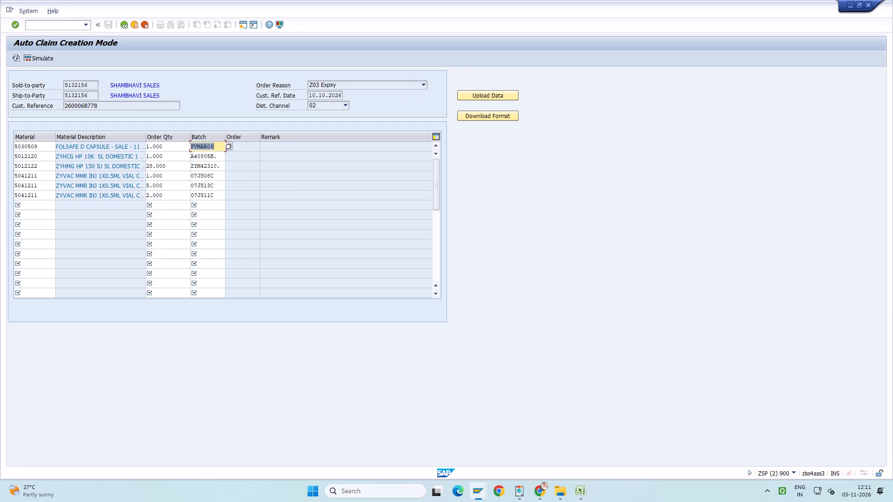
pyautogui.click(220, 157)
pyautogui.press('BackSpace')
pyautogui.press('Return')
pyautogui.click(222, 166)
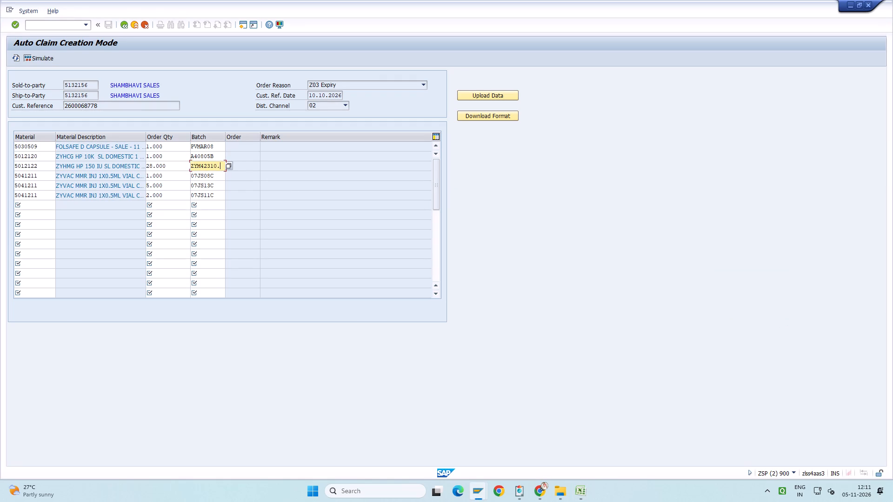
pyautogui.press('BackSpace')
pyautogui.press('Return')
# Simulate the claim with its file downloaded to the Desktop folder, and generate the claim orders.
pyautogui.click(44, 58)
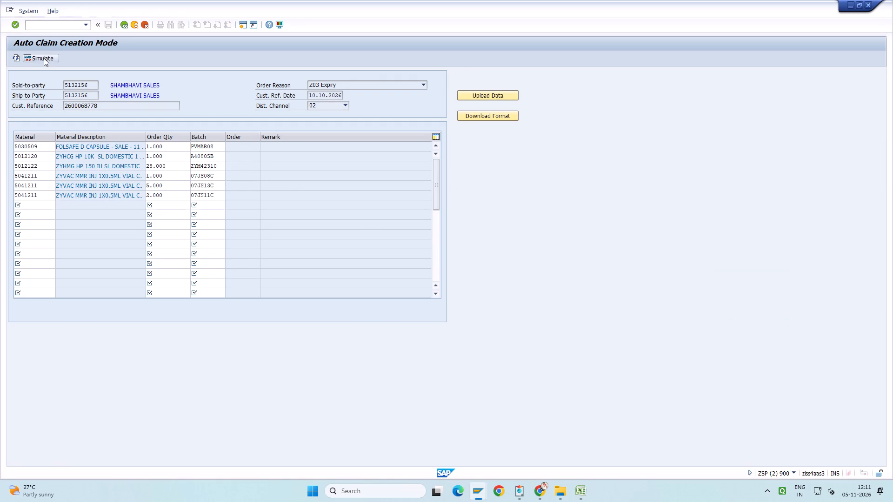
pyautogui.click(394, 211)
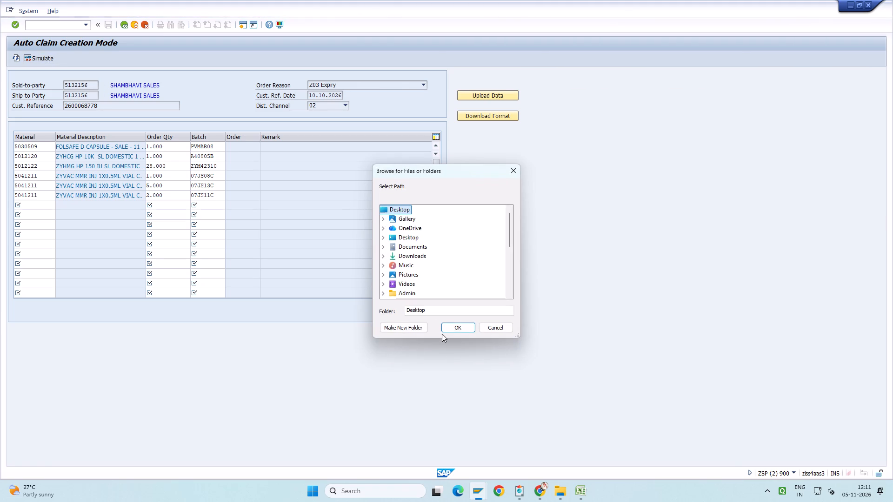
pyautogui.click(453, 330)
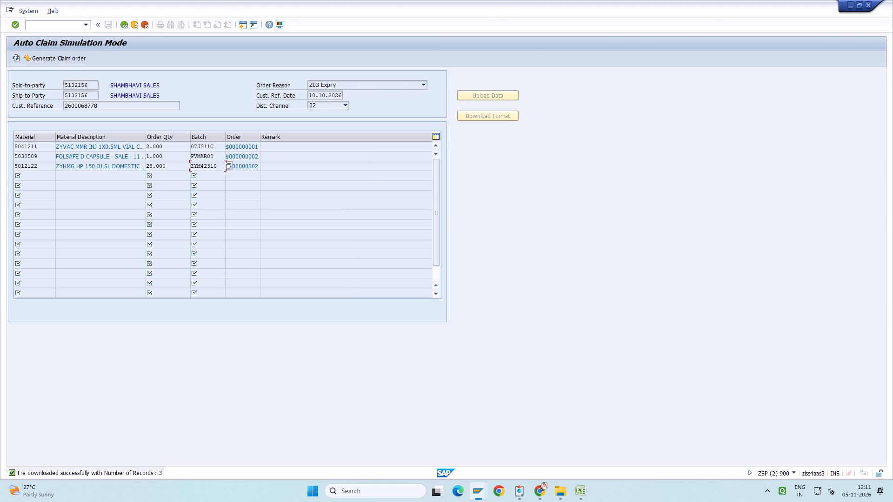
pyautogui.click(69, 58)
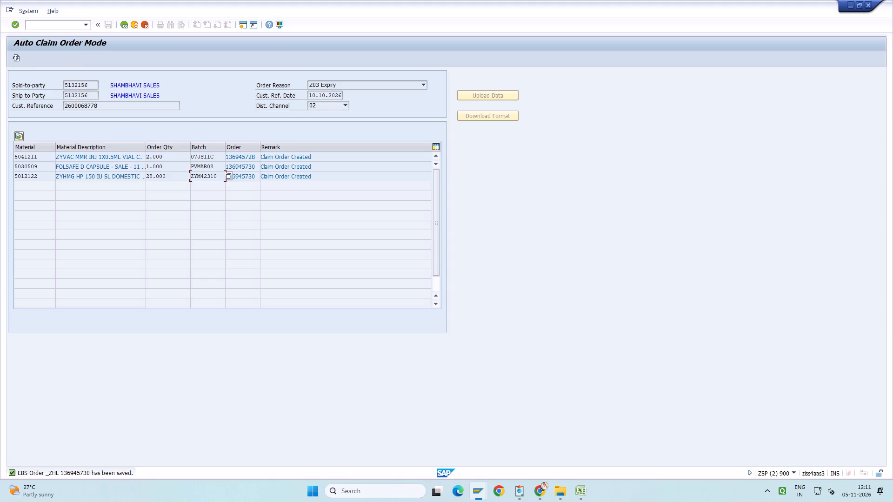
pyautogui.moveTo(257, 158); pyautogui.dragTo(215, 159)
pyautogui.moveTo(215, 159); pyautogui.dragTo(214, 159)
pyautogui.hotkey('ctrl', 'c')
pyautogui.hotkey('alt', 'Tab')
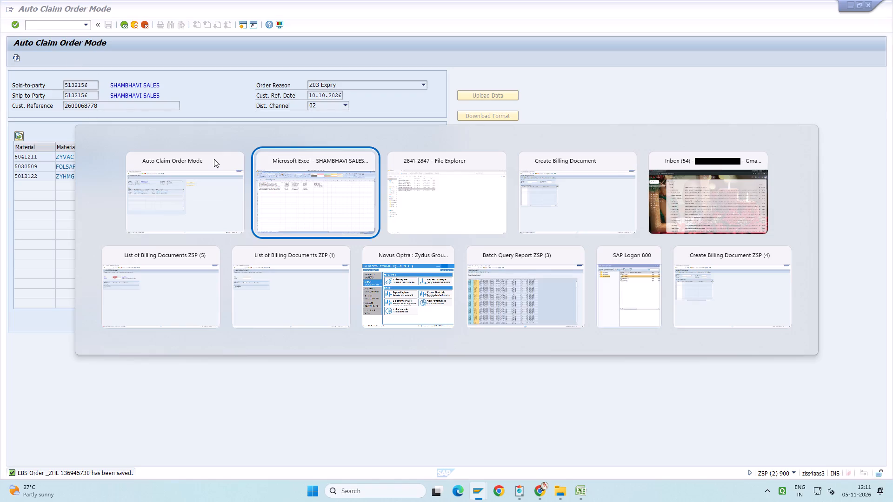
pyautogui.hotkey('alt', 'Tab')
pyautogui.hotkey('alt', 'Tab')
pyautogui.click(85, 25)
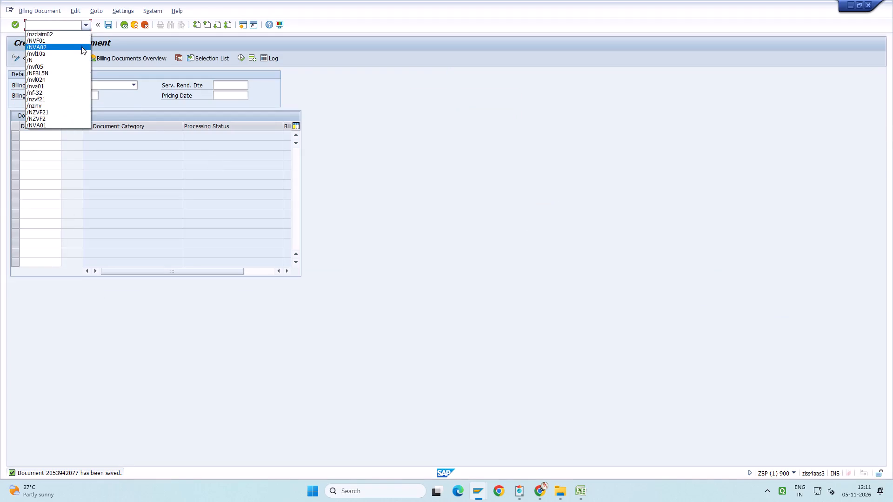
pyautogui.click(81, 48)
pyautogui.press('Return')
pyautogui.moveTo(116, 94); pyautogui.dragTo(49, 102)
pyautogui.hotkey('ctrl', 'v')
pyautogui.press('Return')
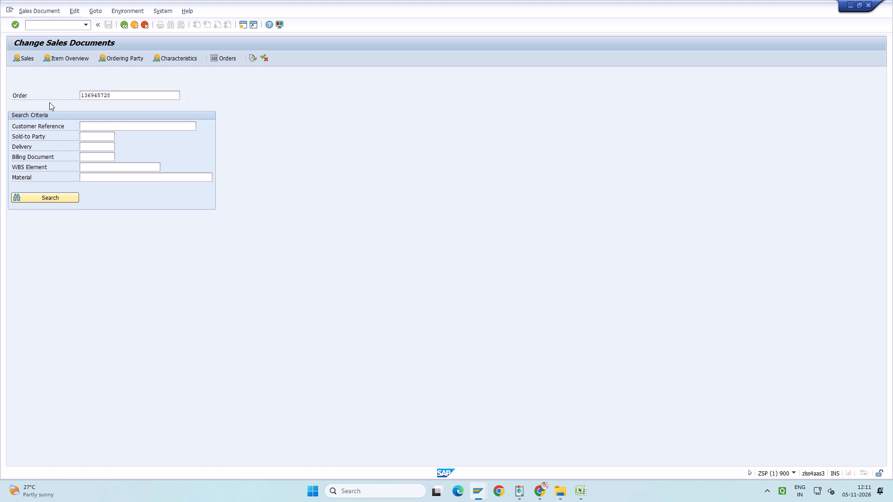
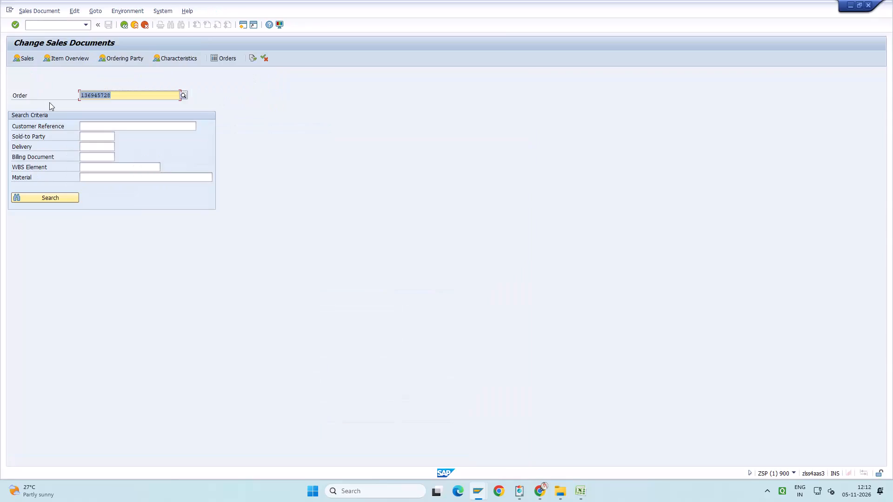
pyautogui.hotkey('alt', 'Tab')
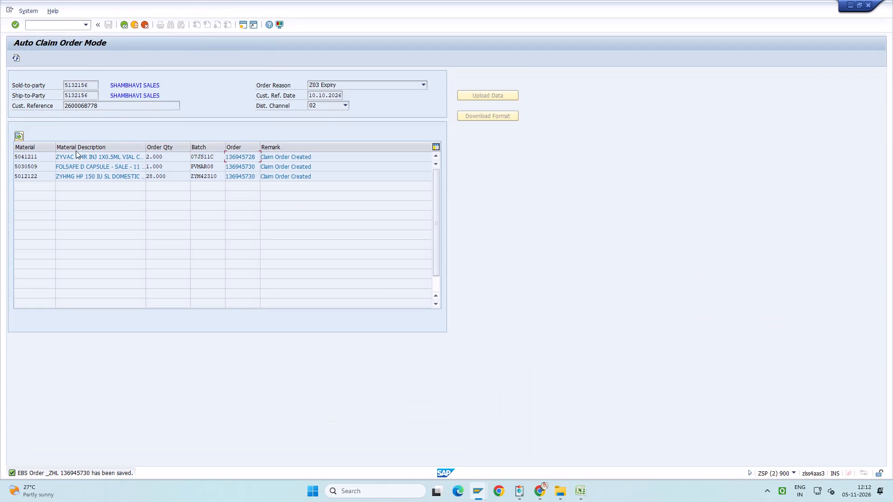
pyautogui.moveTo(258, 175); pyautogui.dragTo(216, 175)
pyautogui.hotkey('ctrl', 'c')
pyautogui.hotkey('alt', 'Tab')
pyautogui.hotkey('ctrl', 'v')
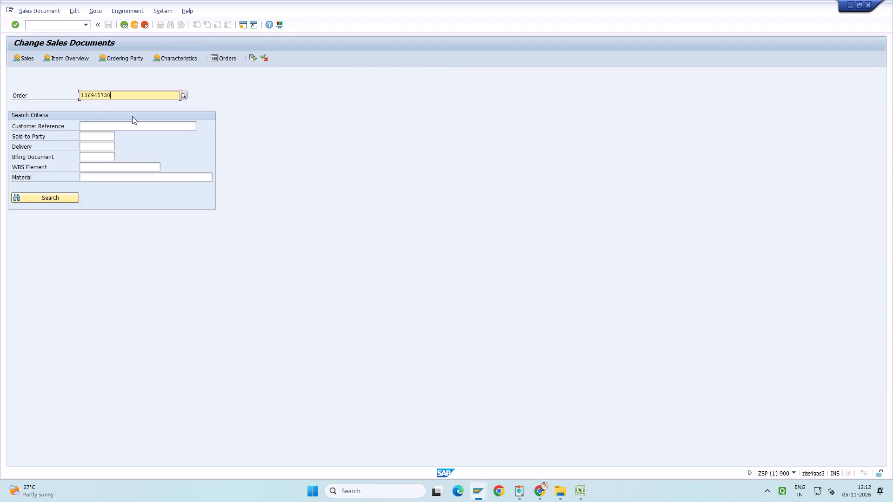
pyautogui.press('Return')
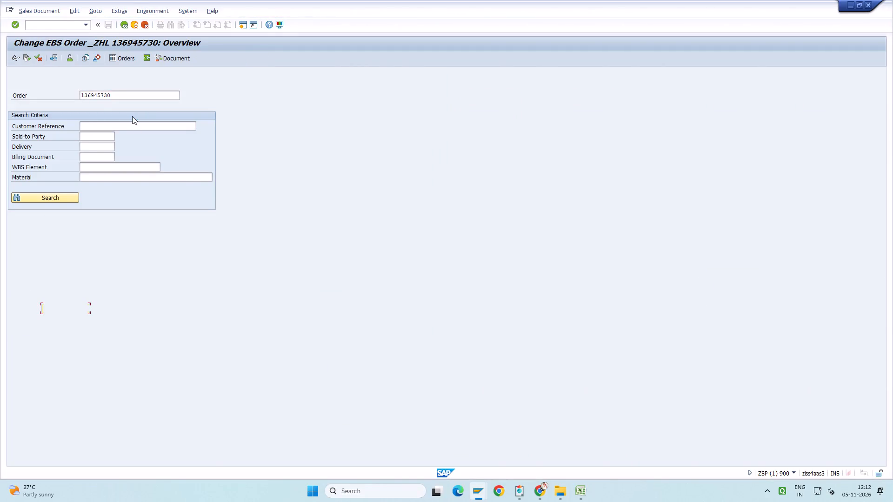
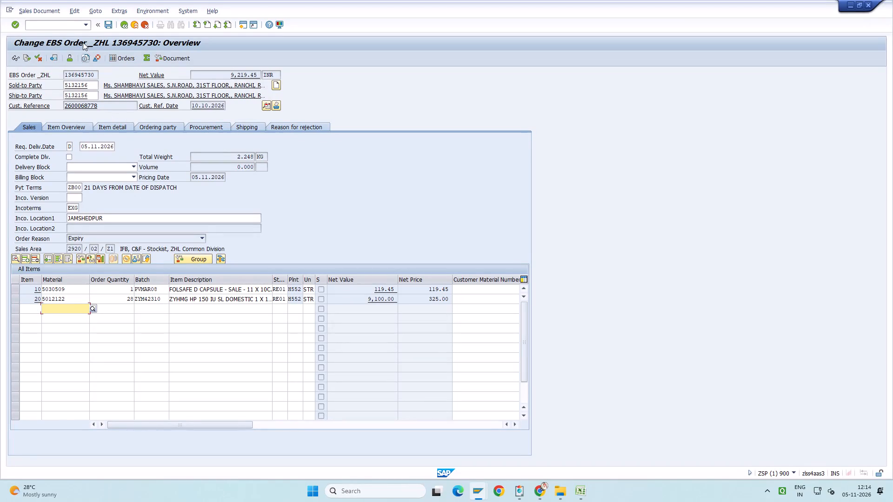
pyautogui.click(85, 26)
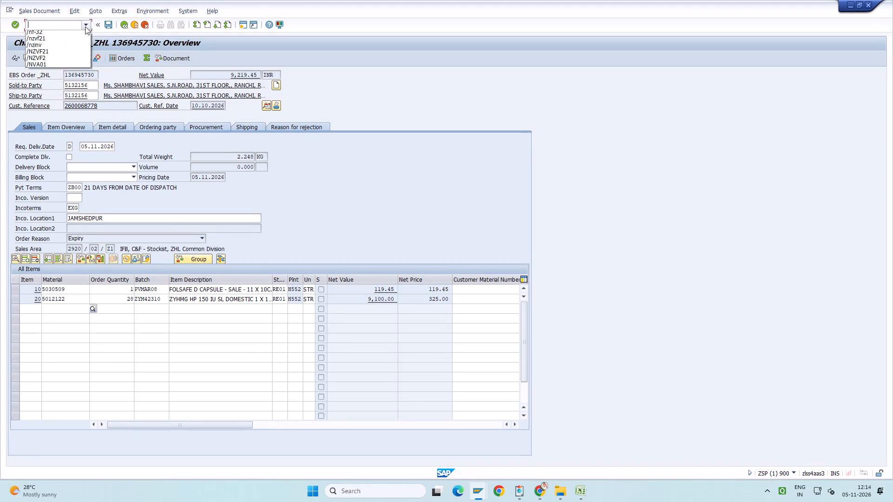
pyautogui.click(81, 58)
pyautogui.press('Return')
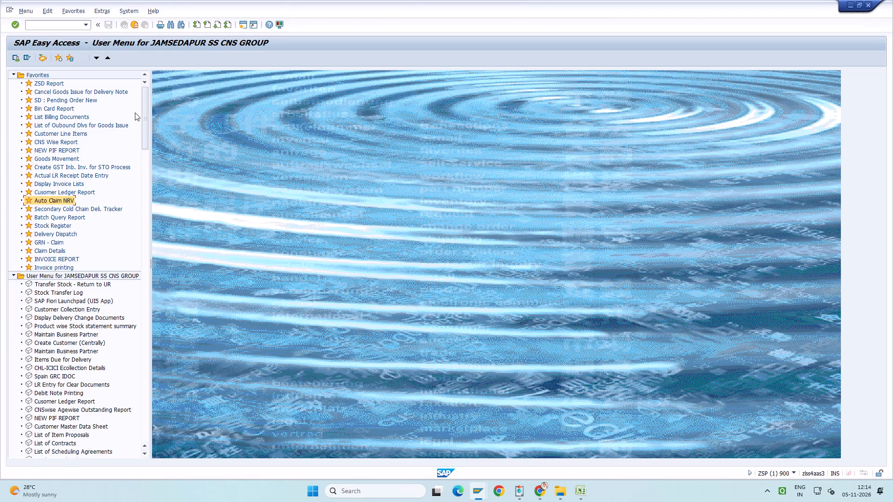
pyautogui.press('Return')
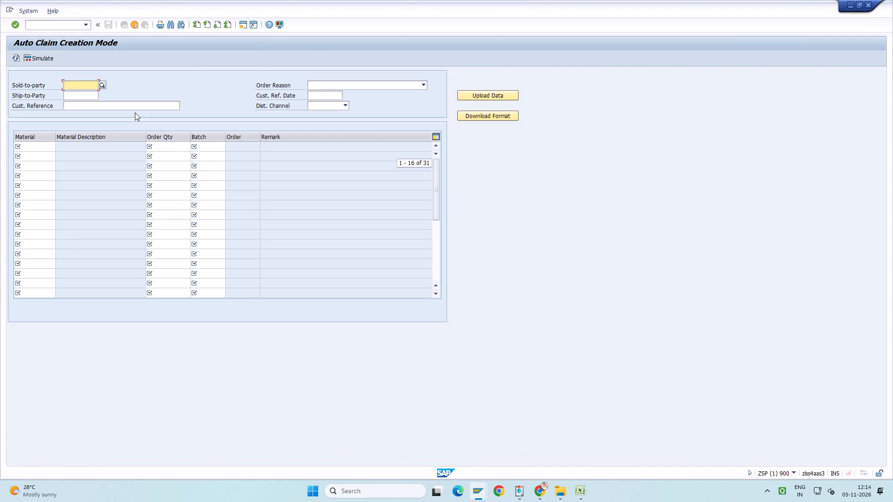
pyautogui.press('space')
pyautogui.press('Down')
pyautogui.press('Return')
pyautogui.press('Tab')
pyautogui.write('z03')
pyautogui.press('Tab')
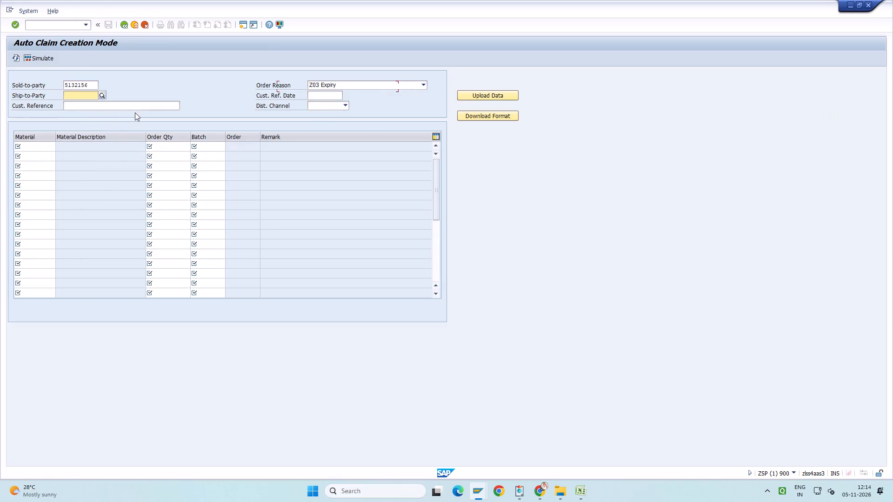
pyautogui.press('space')
pyautogui.press('Down')
pyautogui.press('Return')
pyautogui.press('Tab')
pyautogui.press('space')
pyautogui.press('Down')
pyautogui.press('Return')
pyautogui.press('Tab')
pyautogui.press('space')
pyautogui.press('Down')
pyautogui.press('Return')
pyautogui.press('Tab')
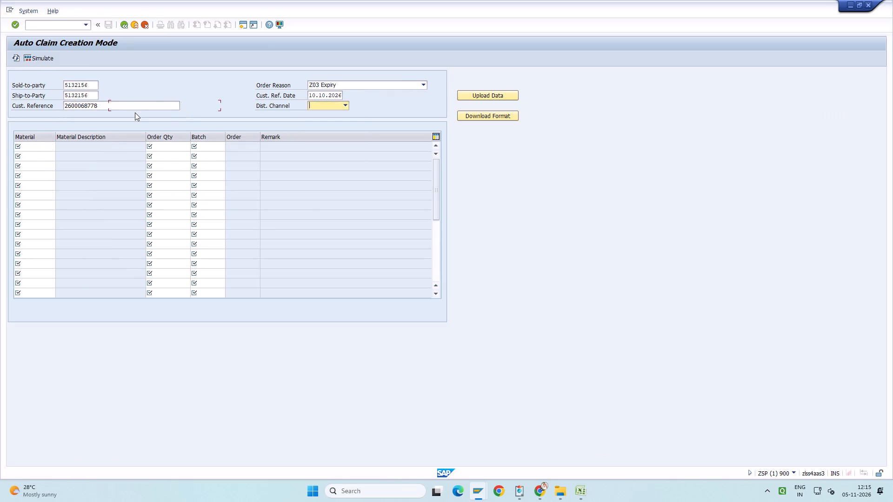
pyautogui.write('02')
pyautogui.press('Return')
# Copy the 5012120 row from the SHAMBHAVI SALES sheet into the claim items with quantity 1 and batch A40805B, without the trailing dot.
pyautogui.hotkey('alt', 'Tab')
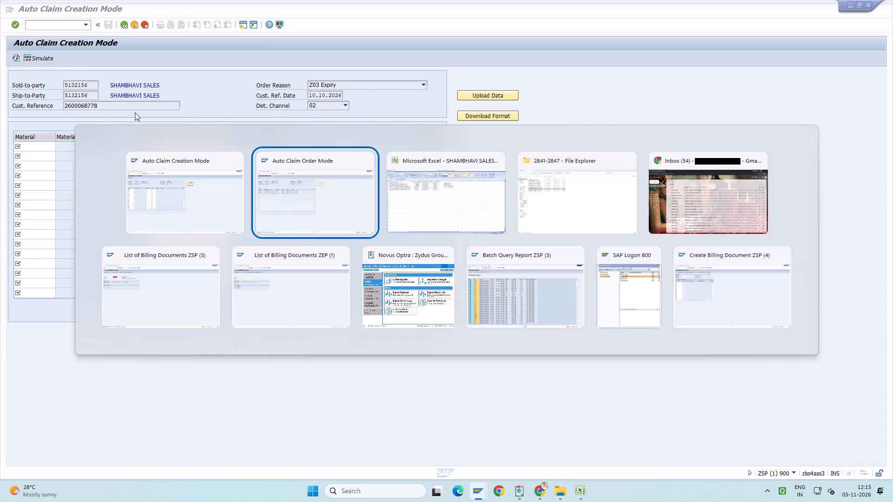
pyautogui.hotkey('alt', 'Tab')
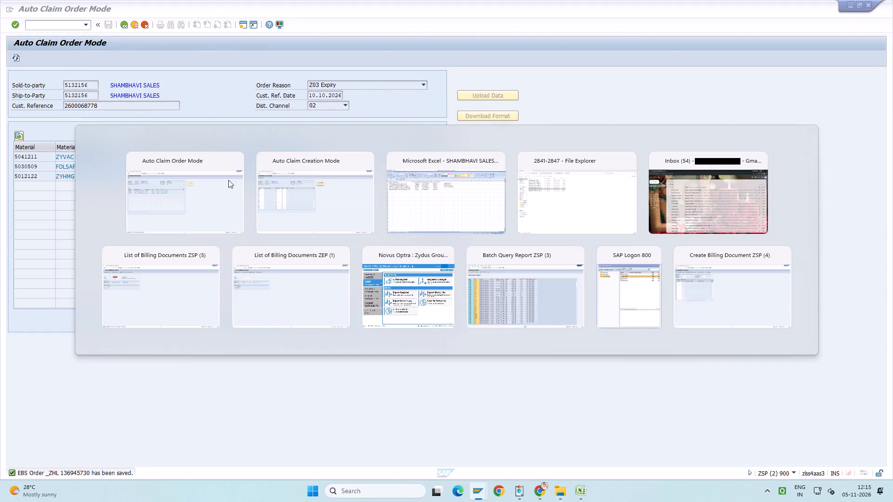
pyautogui.hotkey('alt', 'Tab')
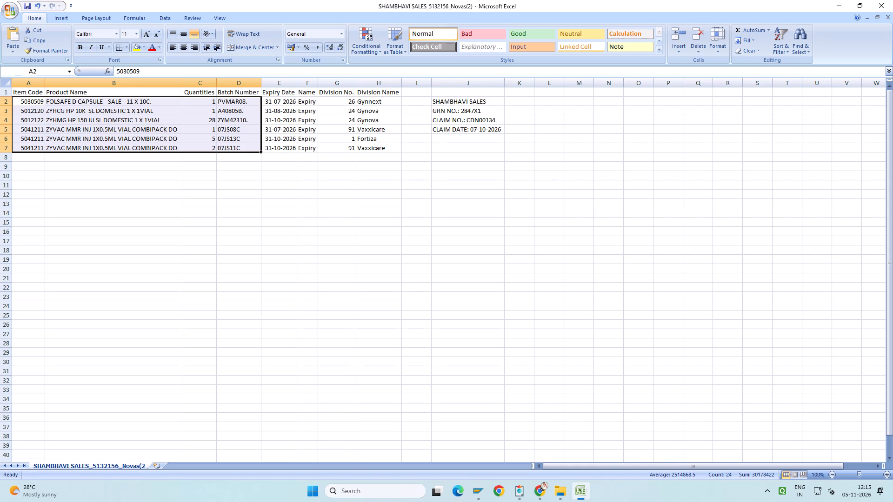
pyautogui.moveTo(32, 111); pyautogui.dragTo(237, 111)
pyautogui.hotkey('ctrl', 'c')
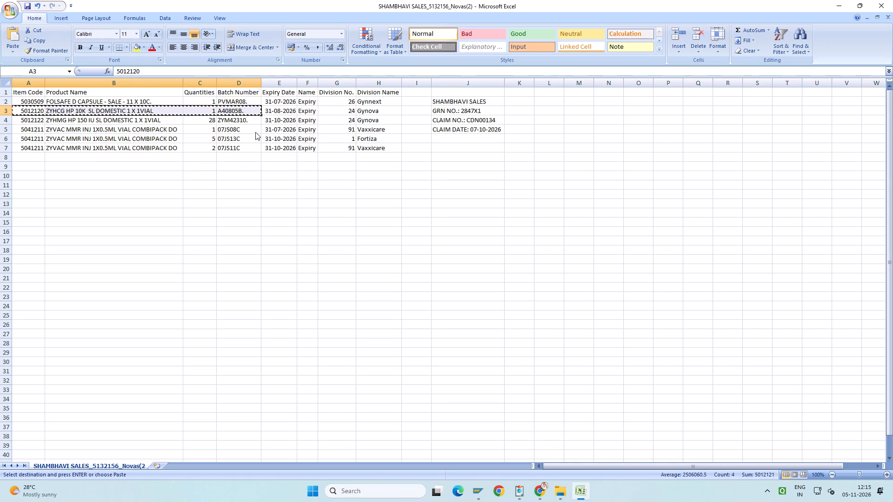
pyautogui.hotkey('alt', 'Tab')
pyautogui.hotkey('alt', 'Tab')
pyautogui.hotkey('alt', 'Tab')
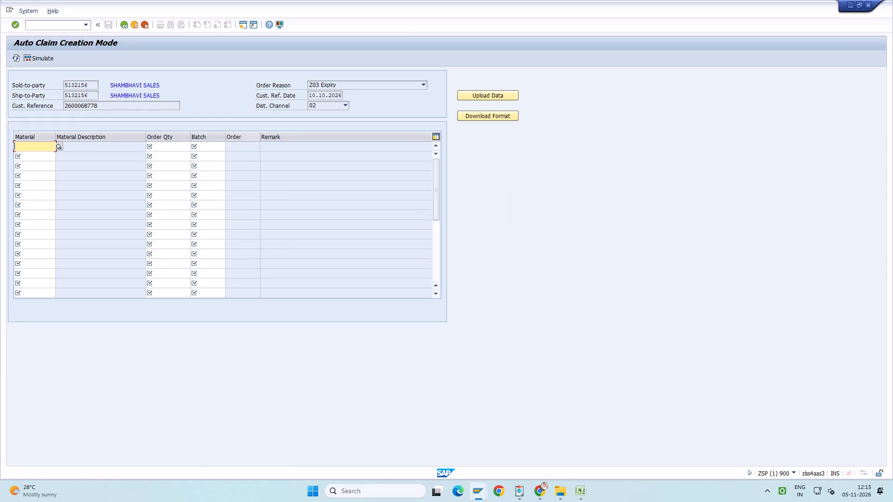
pyautogui.hotkey('ctrl', 'v')
pyautogui.click(220, 147)
pyautogui.press('BackSpace')
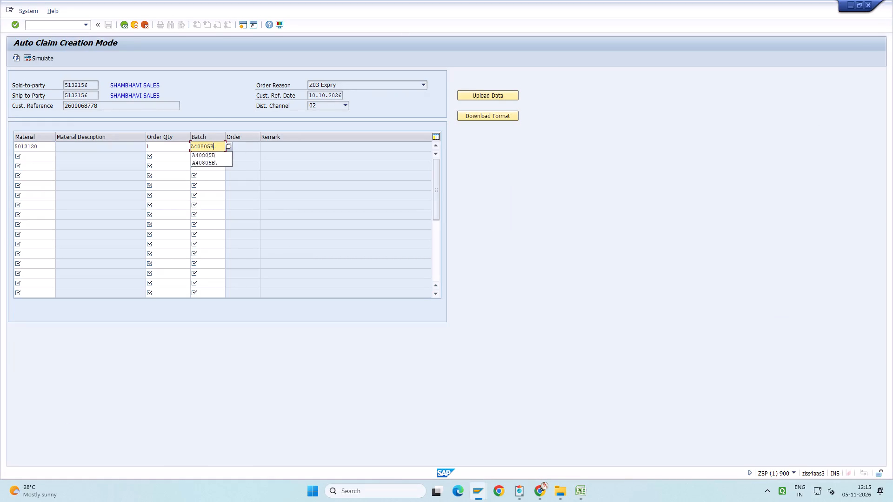
pyautogui.press('Return')
# Copy the two 5041211 rows from Excel below it: batch 07JS08C with quantity 1 and batch 07JS13C with quantity 5.
pyautogui.hotkey('alt', 'Tab')
pyautogui.hotkey('alt', 'Tab')
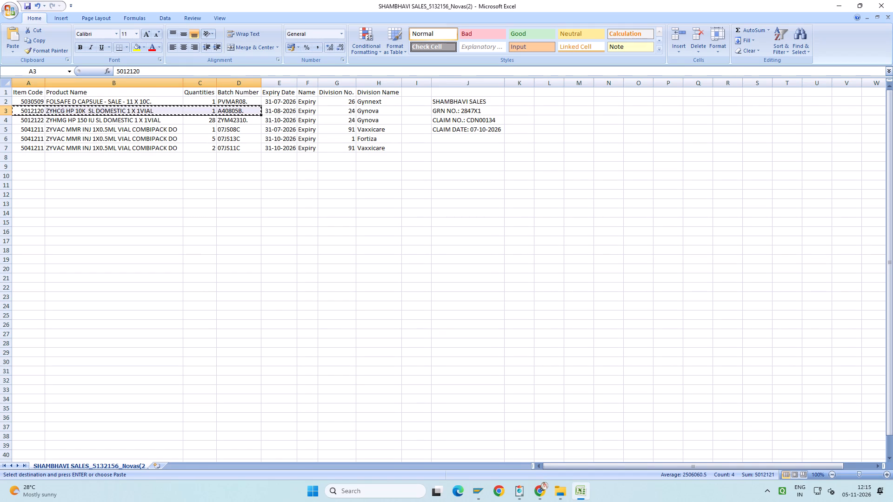
pyautogui.moveTo(34, 129); pyautogui.dragTo(80, 137)
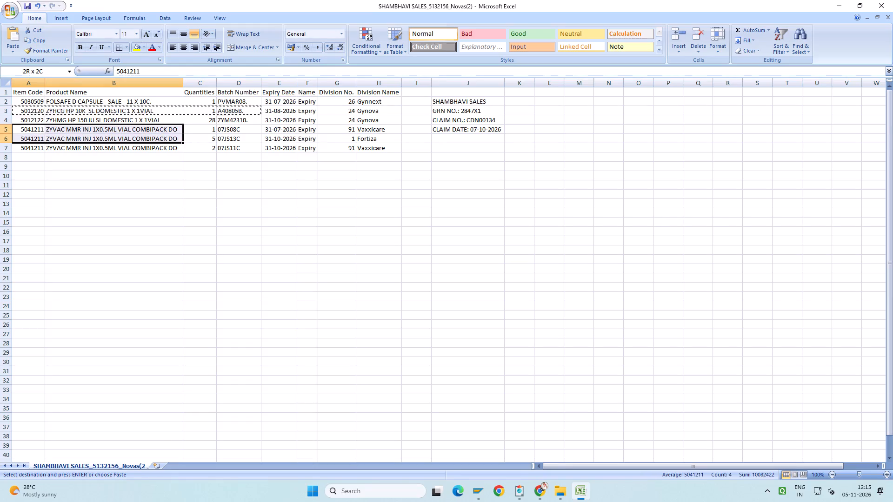
pyautogui.moveTo(80, 137); pyautogui.dragTo(221, 135)
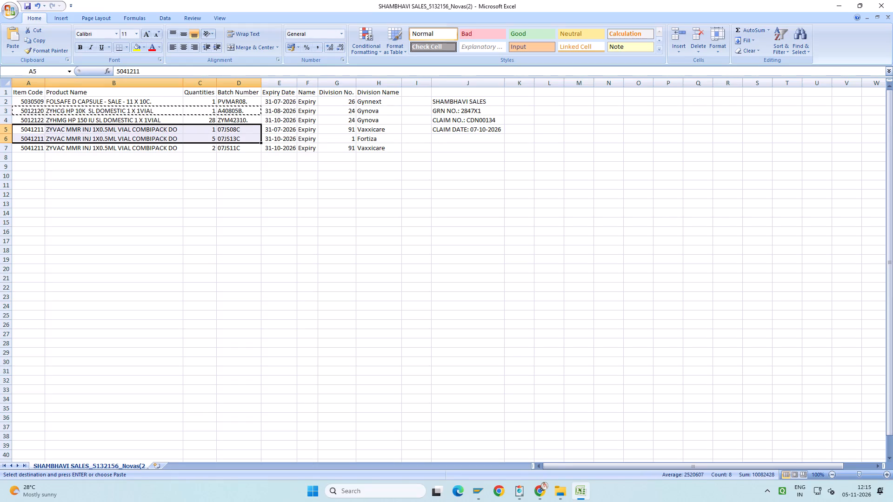
pyautogui.hotkey('ctrl', 'c')
pyautogui.hotkey('alt', 'Tab')
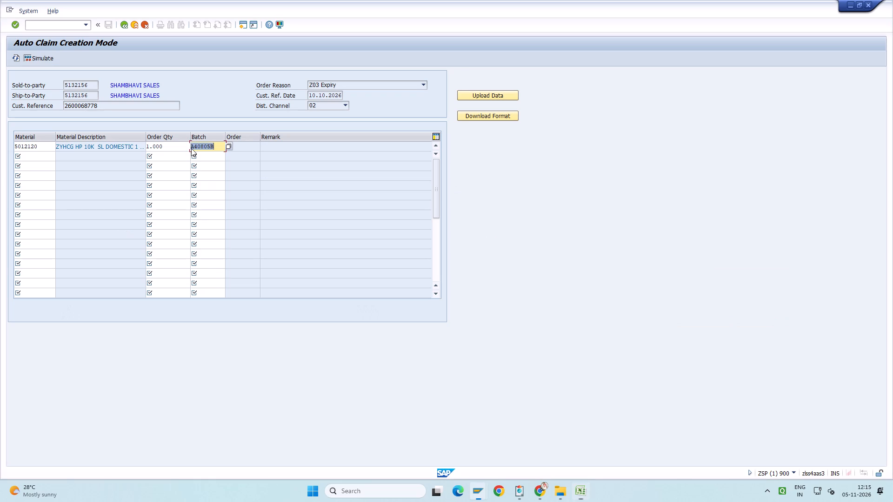
pyautogui.click(37, 157)
pyautogui.hotkey('ctrl', 'v')
pyautogui.press('Return')
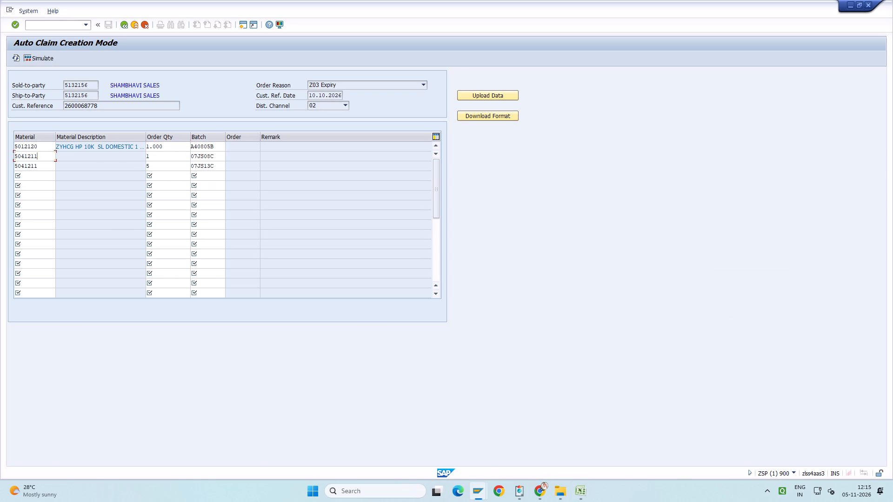
# Simulate the auto claim and create the claim orders for the entered items.
pyautogui.click(47, 61)
pyautogui.click(47, 61)
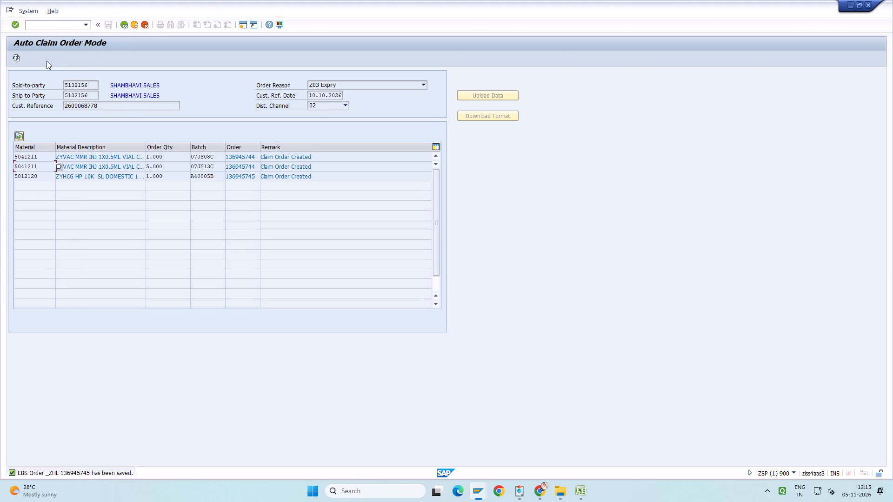
pyautogui.moveTo(257, 158); pyautogui.dragTo(253, 158)
pyautogui.moveTo(253, 158); pyautogui.dragTo(218, 158)
pyautogui.hotkey('ctrl', 'c')
pyautogui.hotkey('alt', 'Tab')
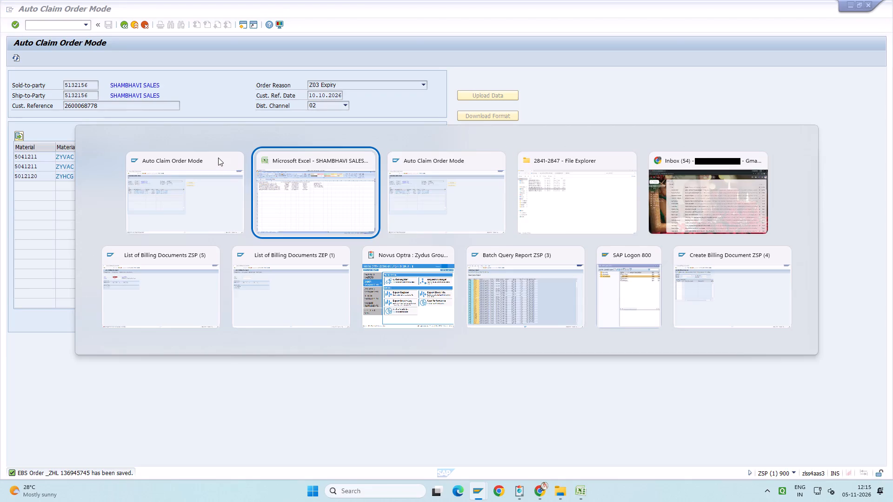
pyautogui.hotkey('alt', 'Tab')
pyautogui.click(88, 25)
pyautogui.click(84, 40)
pyautogui.press('Return')
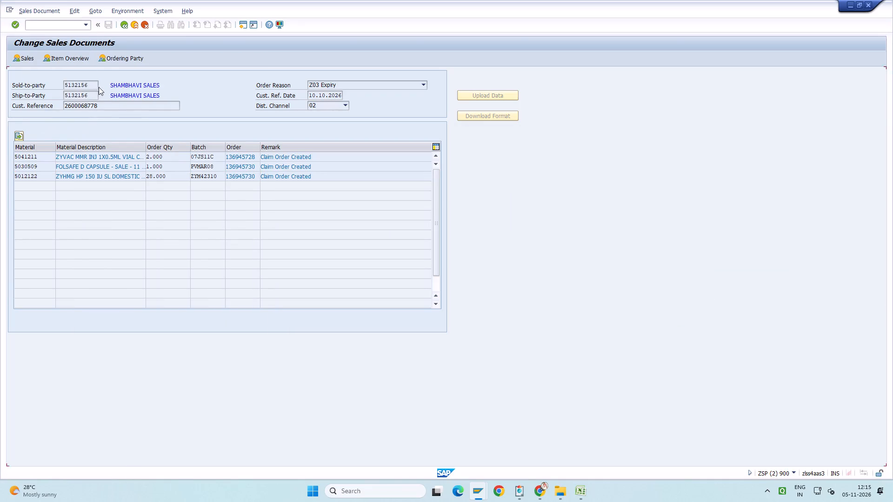
pyautogui.moveTo(119, 98); pyautogui.dragTo(71, 99)
pyautogui.hotkey('ctrl', 'v')
pyautogui.hotkey('ctrl', 'Return')
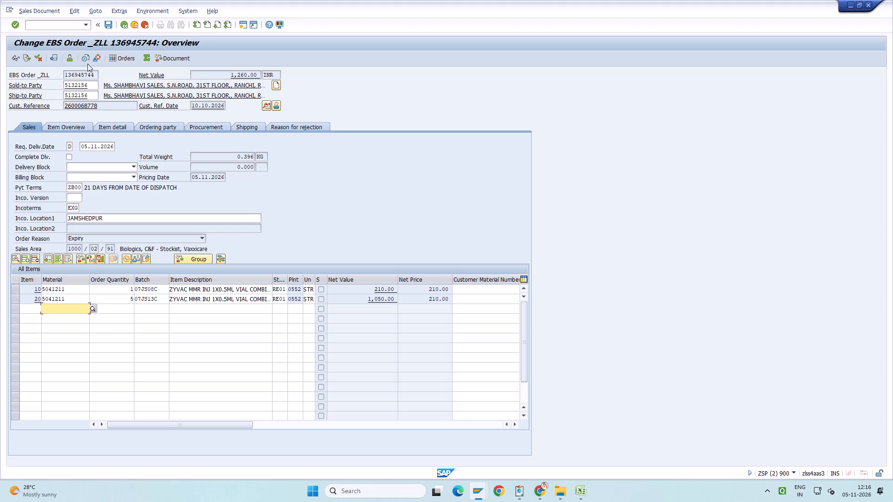
pyautogui.click(124, 23)
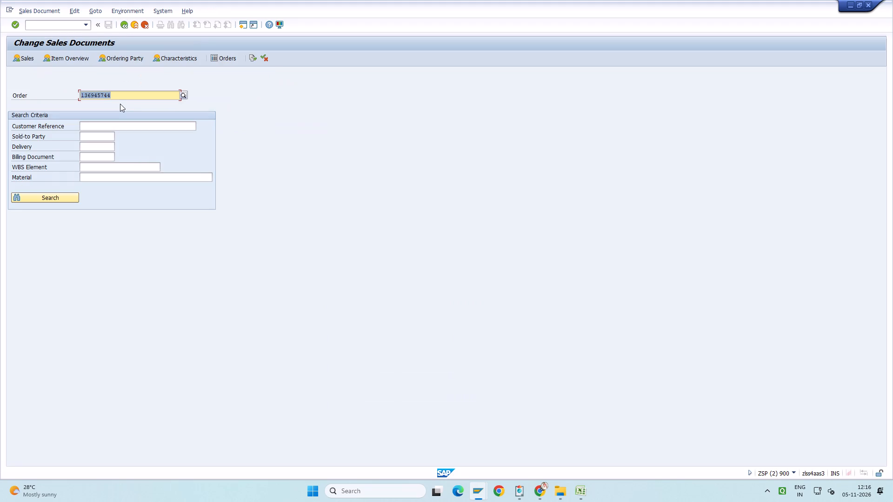
pyautogui.hotkey('alt', 'Tab')
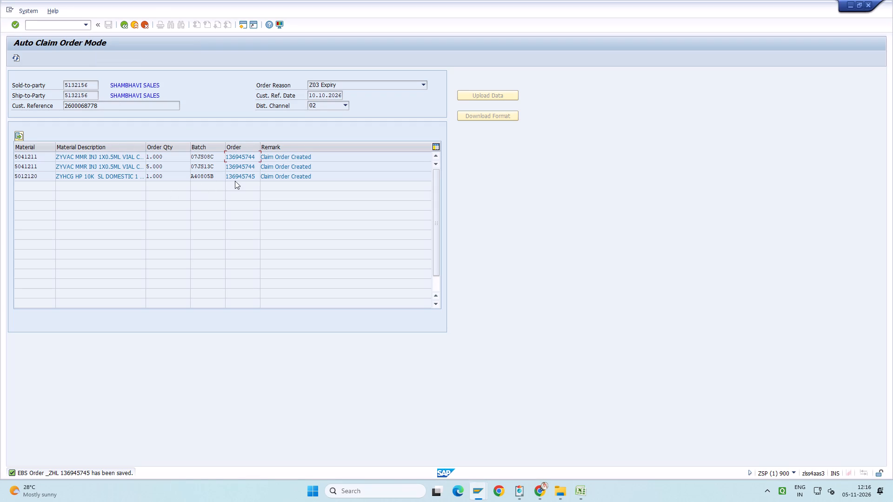
pyautogui.moveTo(257, 177); pyautogui.dragTo(215, 177)
pyautogui.hotkey('ctrl', 'c')
pyautogui.hotkey('alt', 'Tab')
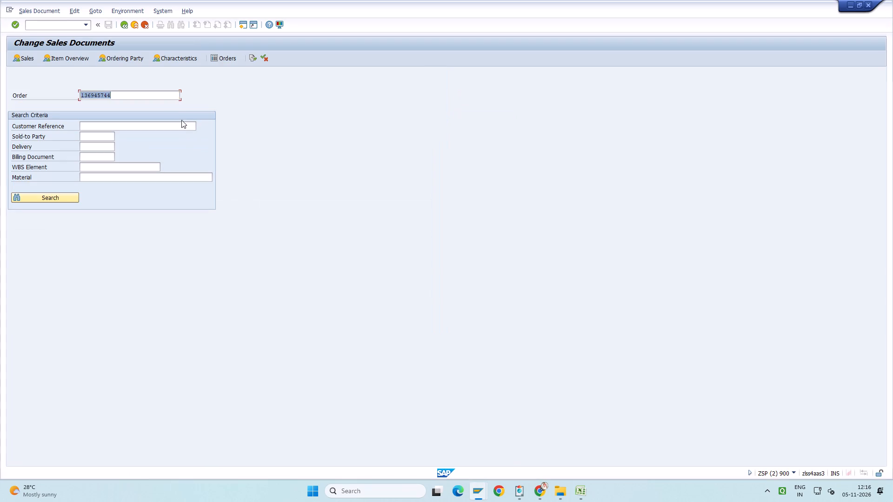
pyautogui.moveTo(125, 98); pyautogui.dragTo(58, 98)
pyautogui.hotkey('ctrl', 'v')
pyautogui.press('Return')
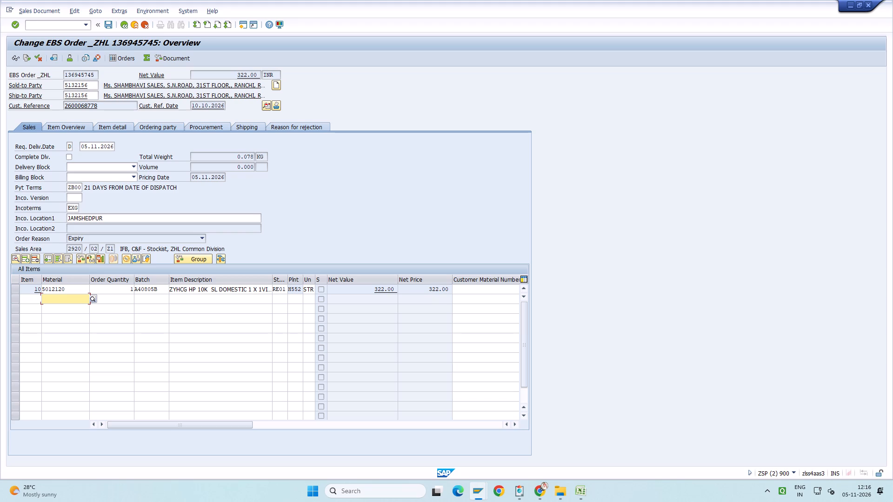
# Reopen order 136945744, create its outbound delivery with shipping point C552 and post the goods receipt.
pyautogui.press('F3')
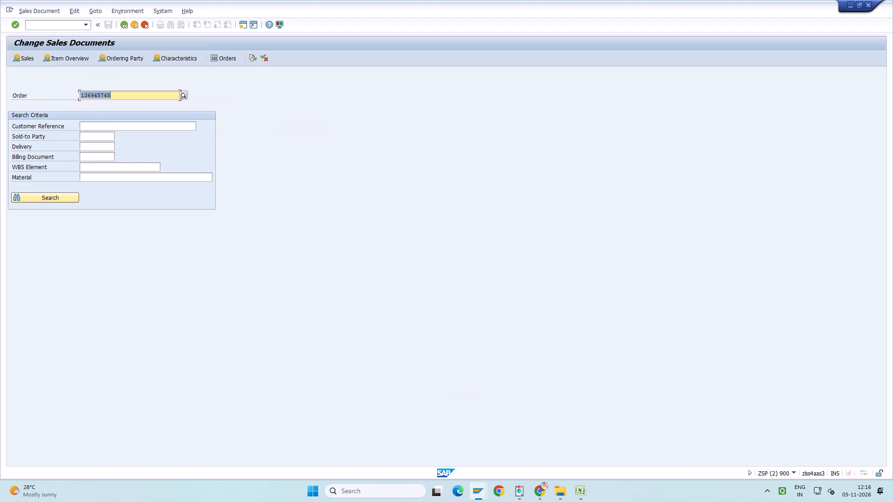
pyautogui.click(120, 96)
pyautogui.press('BackSpace')
pyautogui.press('4')
pyautogui.press('Return')
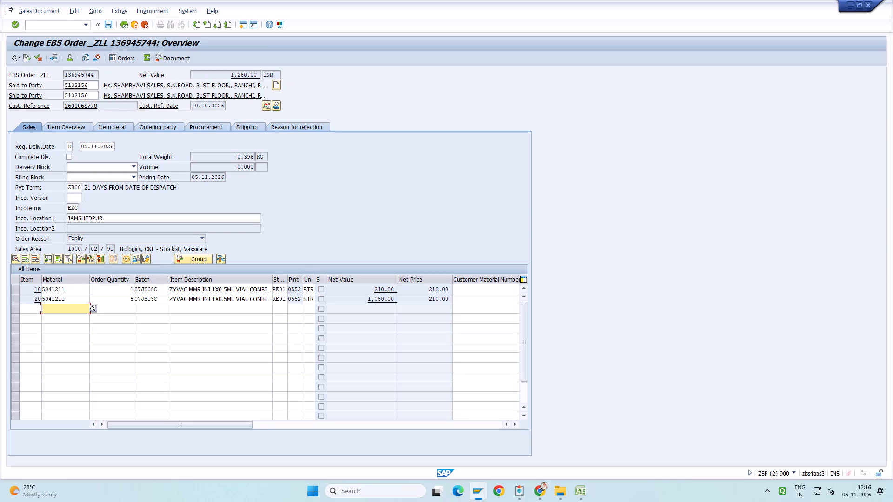
pyautogui.click(105, 99)
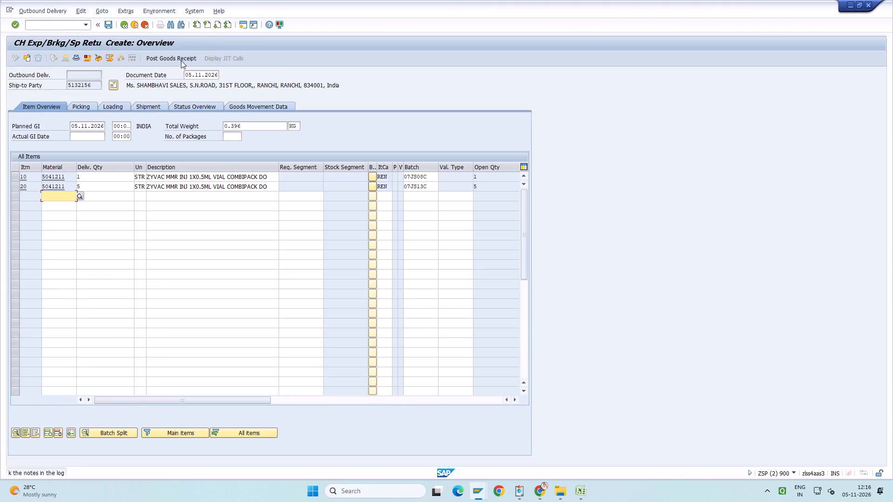
pyautogui.click(182, 57)
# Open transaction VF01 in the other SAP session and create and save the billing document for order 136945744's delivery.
pyautogui.hotkey('alt', 'Tab')
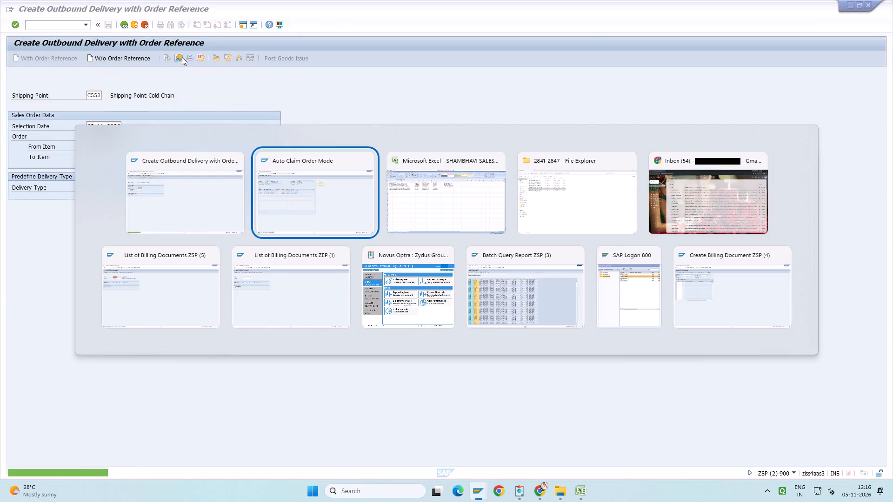
pyautogui.click(82, 30)
pyautogui.click(83, 28)
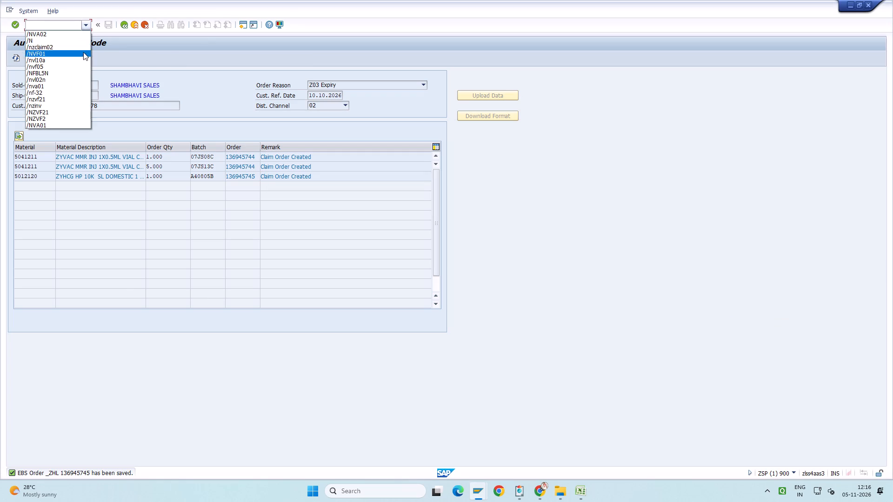
pyautogui.click(83, 52)
pyautogui.press('Return')
pyautogui.press('Return')
pyautogui.press('Return')
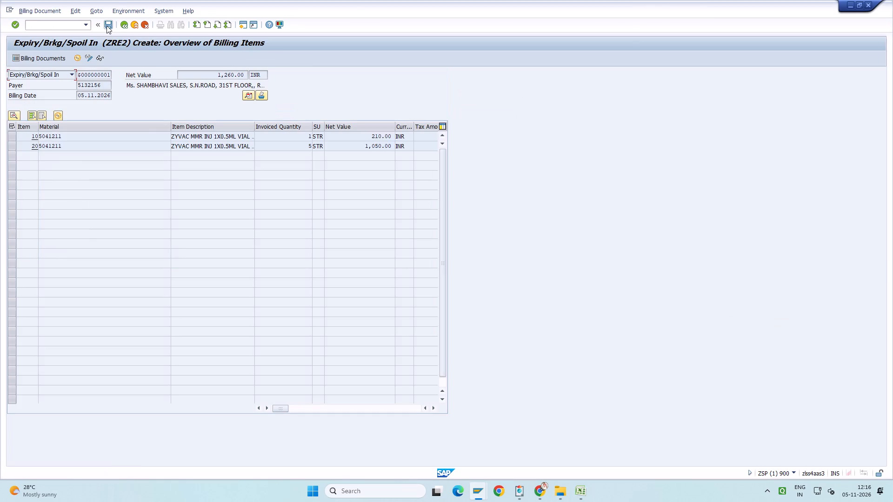
pyautogui.click(107, 26)
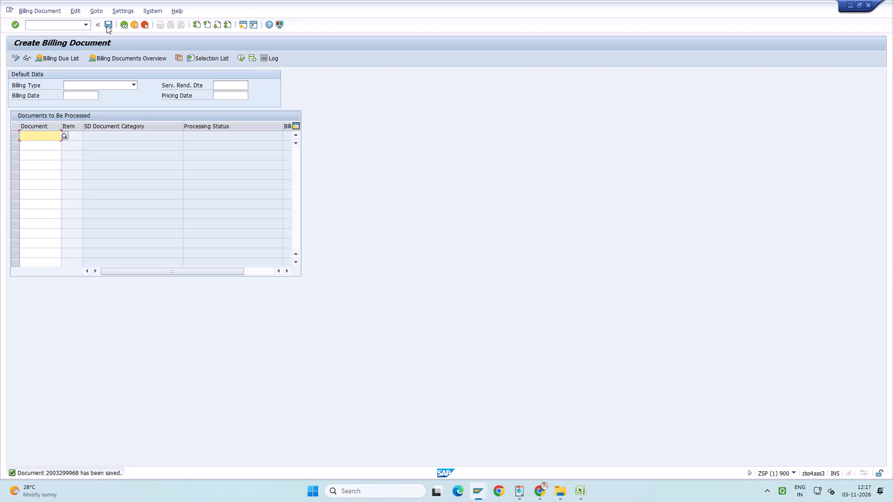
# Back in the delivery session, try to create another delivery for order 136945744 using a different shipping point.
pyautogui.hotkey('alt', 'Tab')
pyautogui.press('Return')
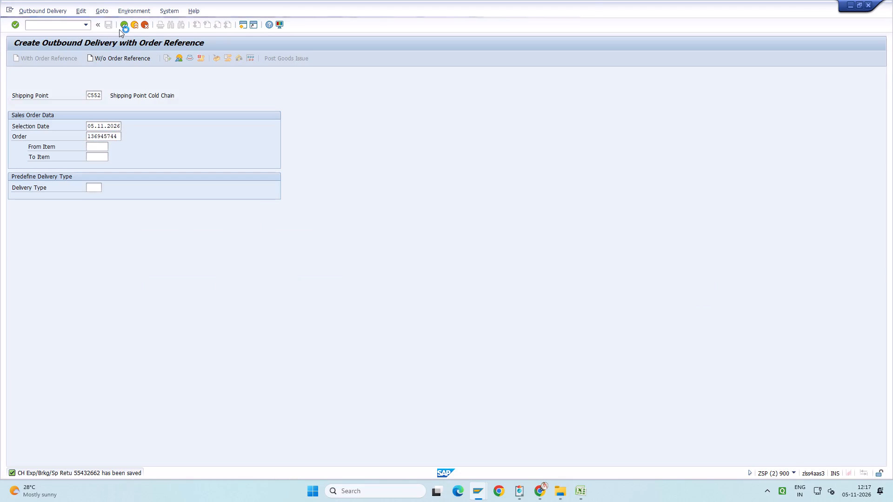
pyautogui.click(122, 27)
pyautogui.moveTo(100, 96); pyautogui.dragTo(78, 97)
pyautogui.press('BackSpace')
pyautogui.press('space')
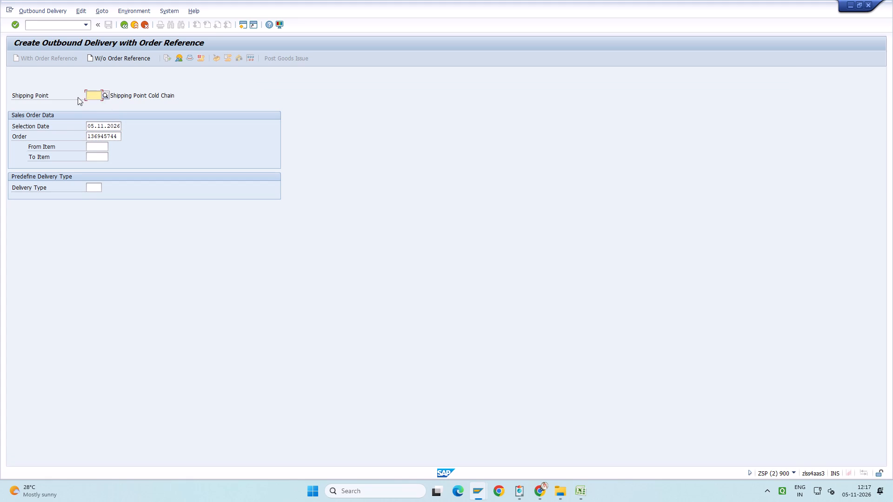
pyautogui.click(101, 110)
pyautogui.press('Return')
pyautogui.click(86, 27)
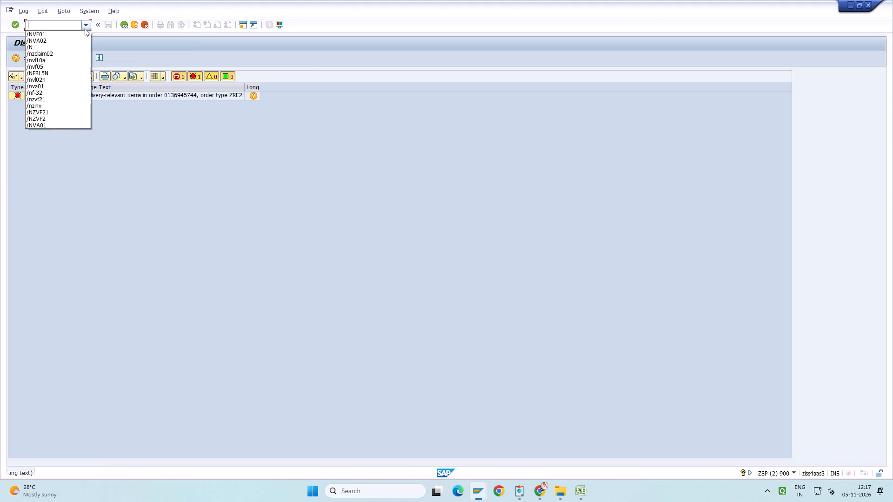
pyautogui.click(84, 41)
pyautogui.press('Return')
pyautogui.click(122, 96)
pyautogui.press('BackSpace')
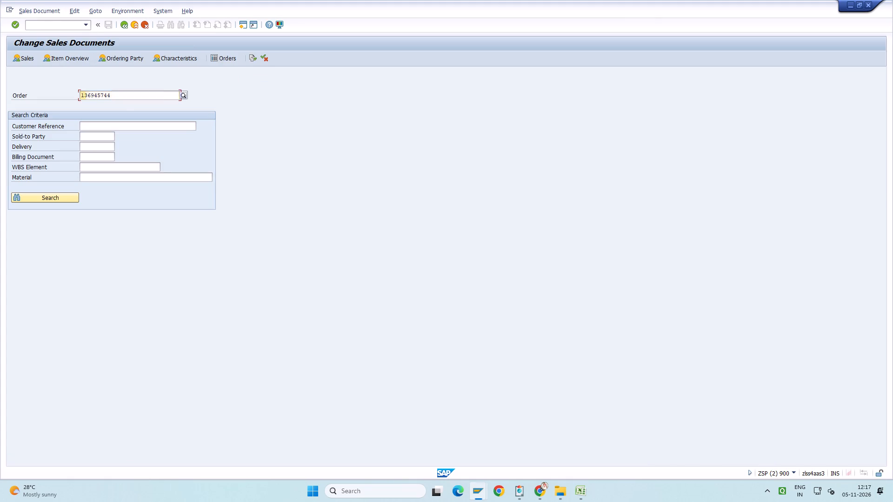
pyautogui.press('5')
pyautogui.press('Return')
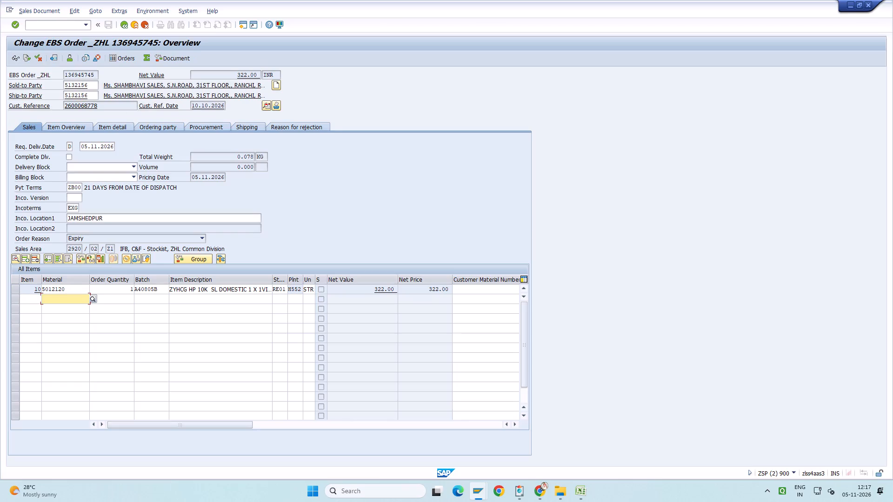
pyautogui.click(120, 96)
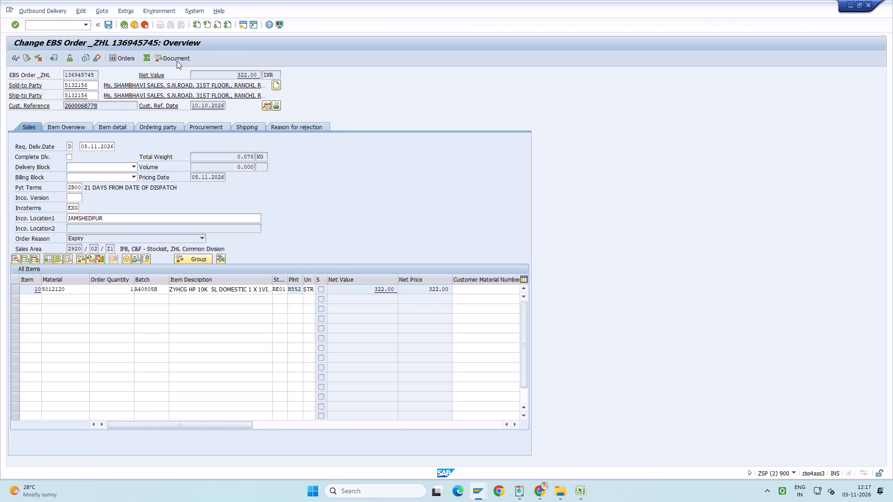
pyautogui.click(177, 61)
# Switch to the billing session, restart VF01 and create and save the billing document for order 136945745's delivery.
pyautogui.hotkey('alt', 'Tab')
pyautogui.click(85, 26)
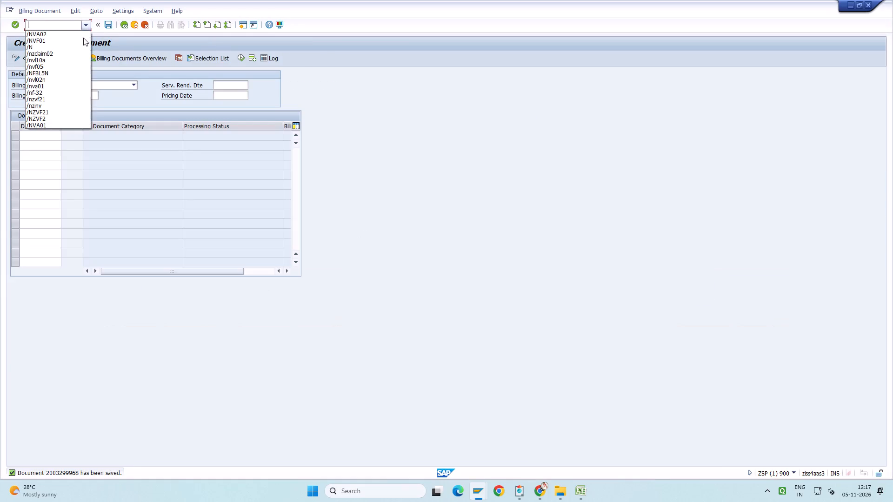
pyautogui.click(83, 42)
pyautogui.press('Return')
pyautogui.press('Return')
pyautogui.press('Return')
pyautogui.click(109, 25)
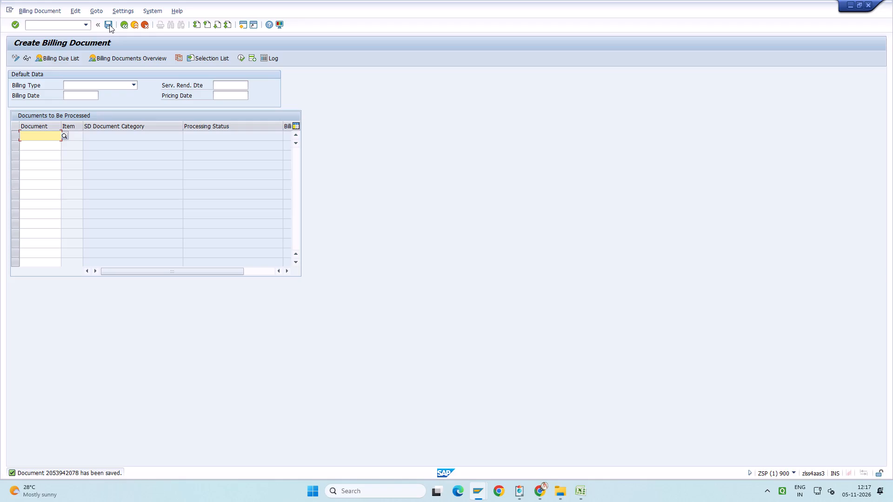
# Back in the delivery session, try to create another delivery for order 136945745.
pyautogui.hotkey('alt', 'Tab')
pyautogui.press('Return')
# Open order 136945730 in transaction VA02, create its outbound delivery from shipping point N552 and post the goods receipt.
pyautogui.click(86, 26)
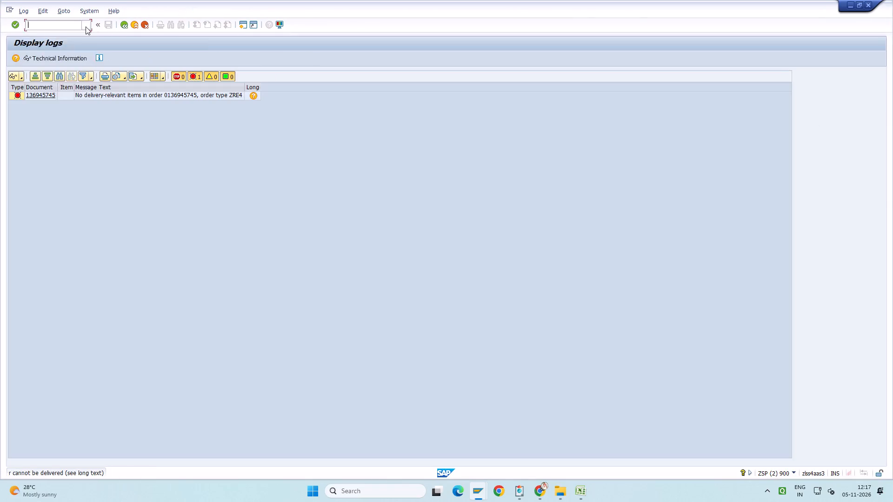
pyautogui.press('Return')
pyautogui.click(83, 41)
pyautogui.click(120, 93)
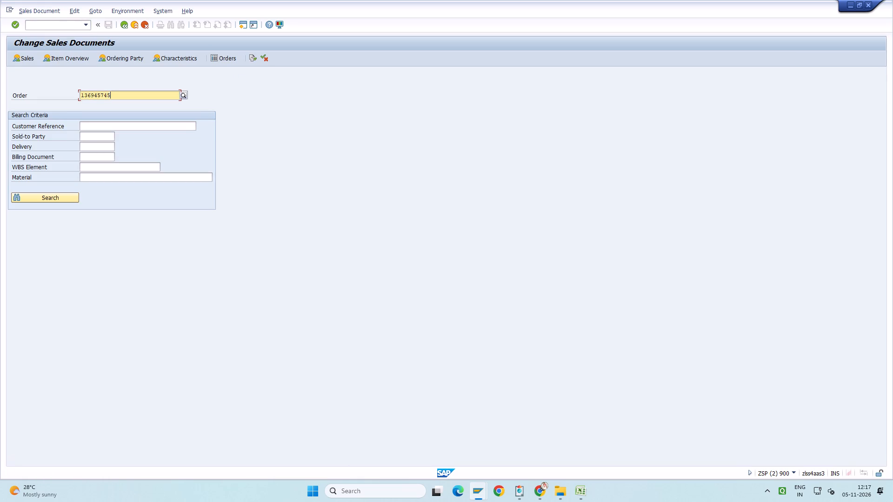
pyautogui.press('BackSpace')
pyautogui.press('BackSpace')
pyautogui.write('30')
pyautogui.press('Return')
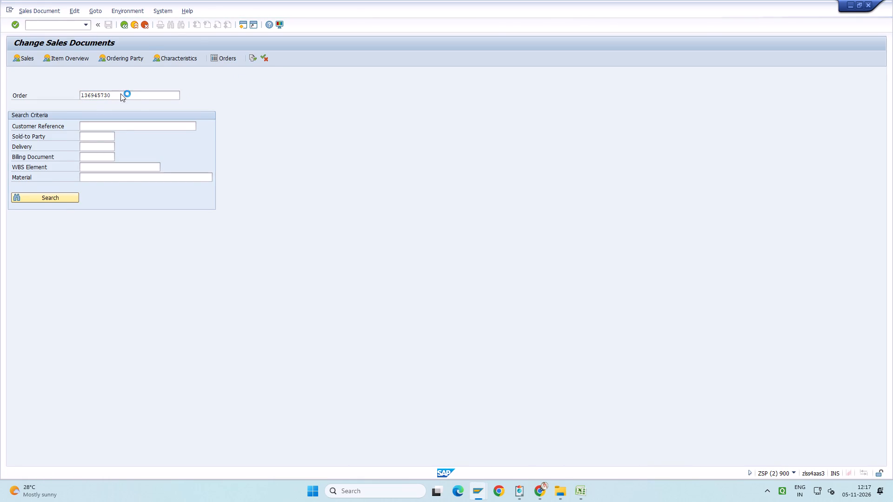
pyautogui.click(118, 93)
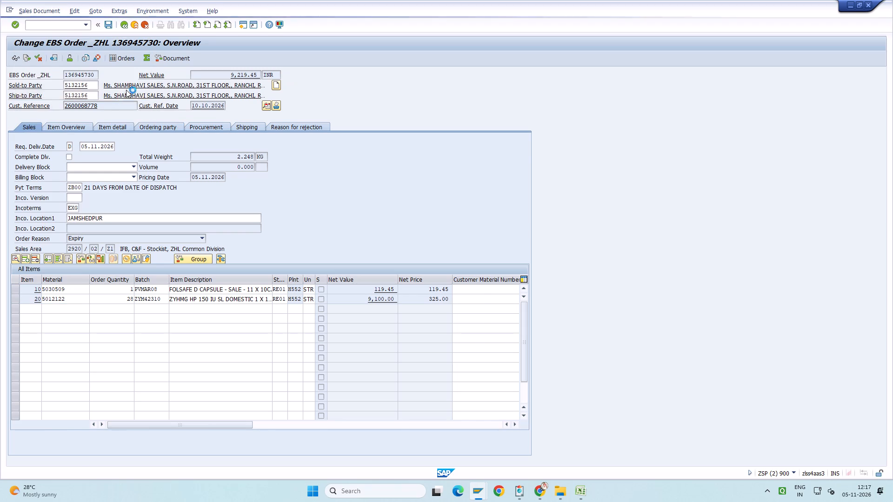
pyautogui.click(173, 58)
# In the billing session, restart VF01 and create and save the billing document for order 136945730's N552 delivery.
pyautogui.hotkey('alt', 'Tab')
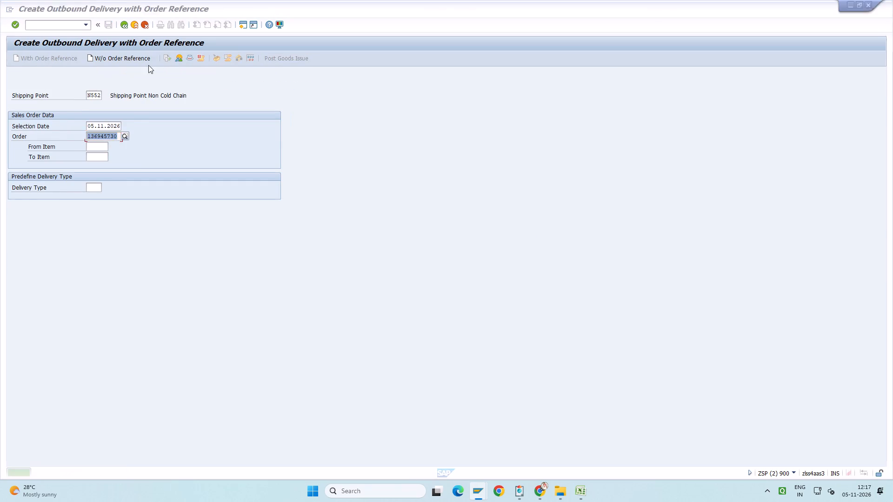
pyautogui.click(89, 28)
pyautogui.click(86, 39)
pyautogui.press('Return')
pyautogui.press('Return')
pyautogui.press('Return')
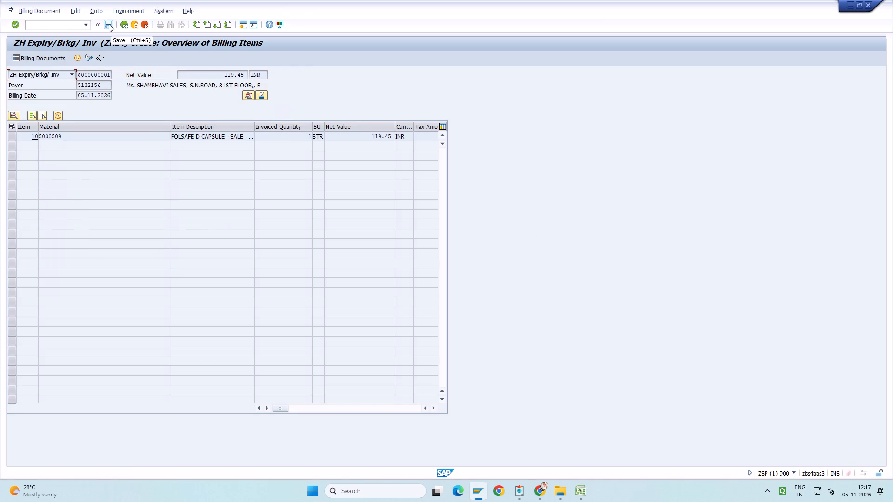
pyautogui.click(109, 24)
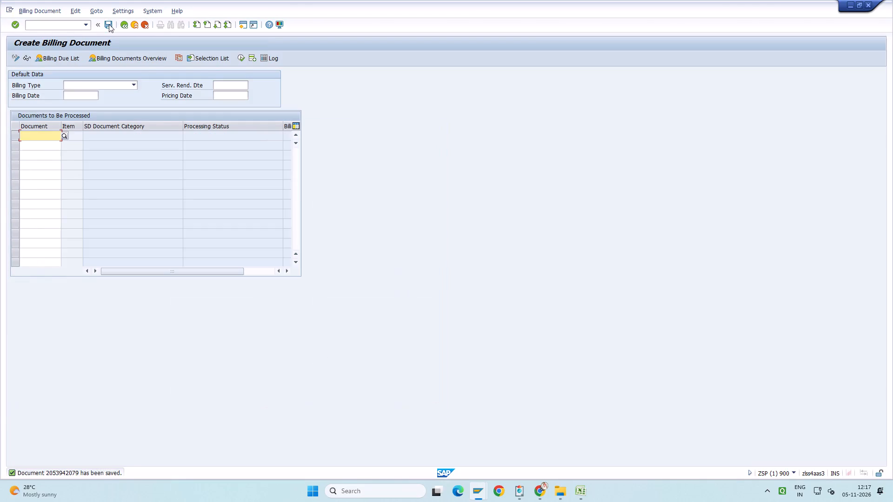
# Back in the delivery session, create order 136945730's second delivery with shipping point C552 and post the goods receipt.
pyautogui.hotkey('alt', 'Tab')
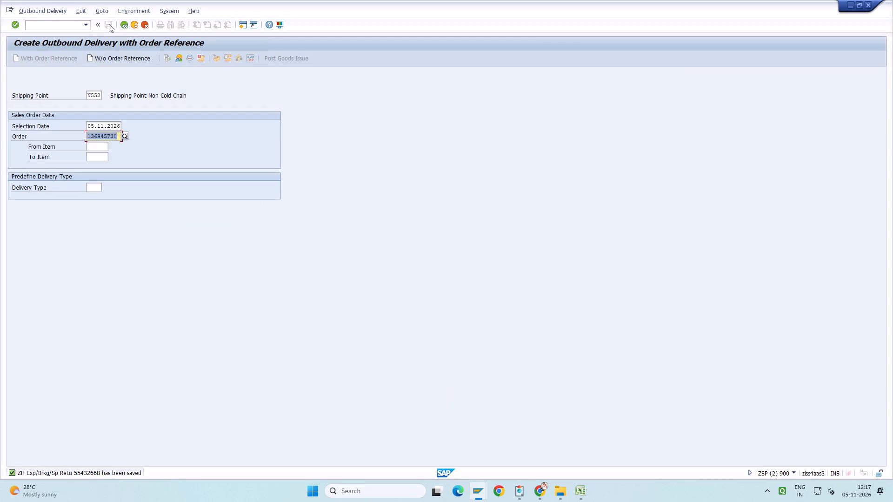
pyautogui.press('Return')
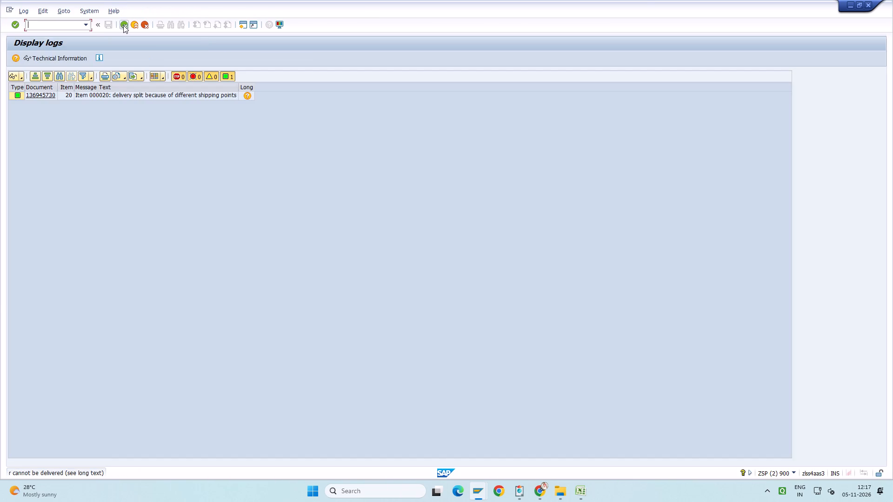
pyautogui.click(123, 25)
pyautogui.moveTo(100, 95); pyautogui.dragTo(75, 95)
pyautogui.press('BackSpace')
pyautogui.press('space')
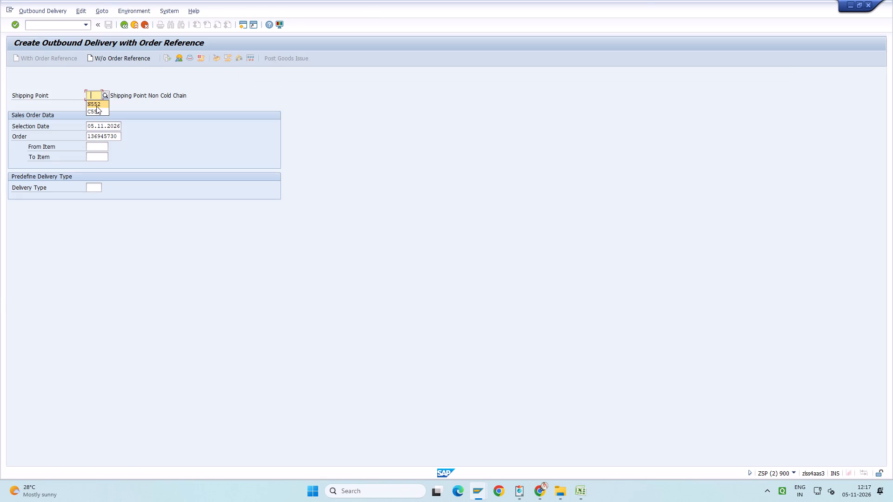
pyautogui.click(99, 106)
pyautogui.moveTo(100, 96); pyautogui.dragTo(74, 96)
pyautogui.press('BackSpace')
pyautogui.press('space')
pyautogui.click(95, 110)
pyautogui.press('Return')
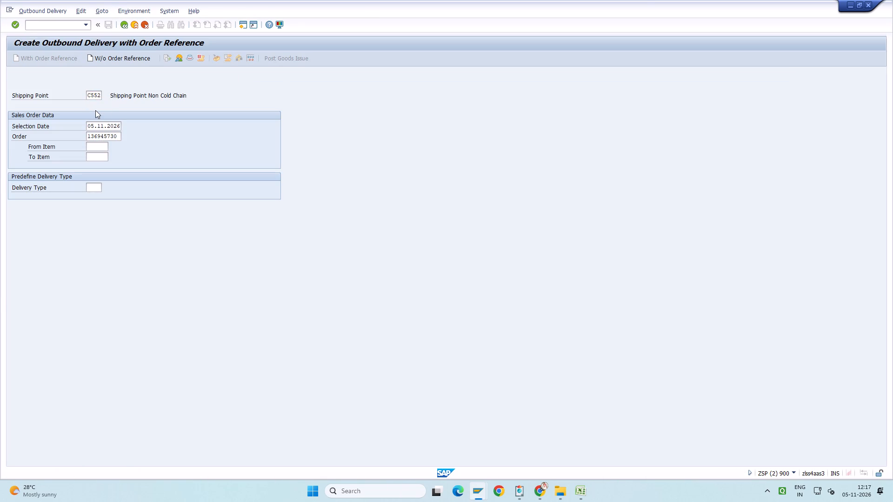
pyautogui.click(177, 57)
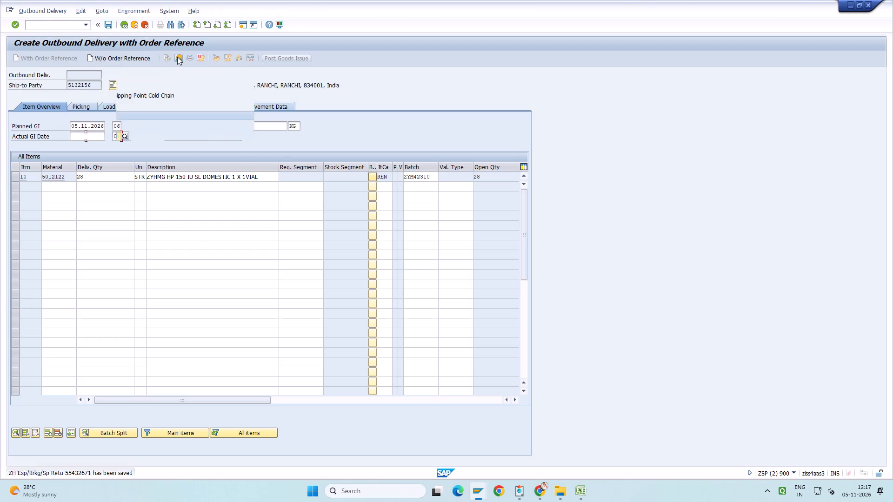
pyautogui.hotkey('alt', 'Tab')
pyautogui.click(85, 26)
pyautogui.click(83, 35)
pyautogui.press('Return')
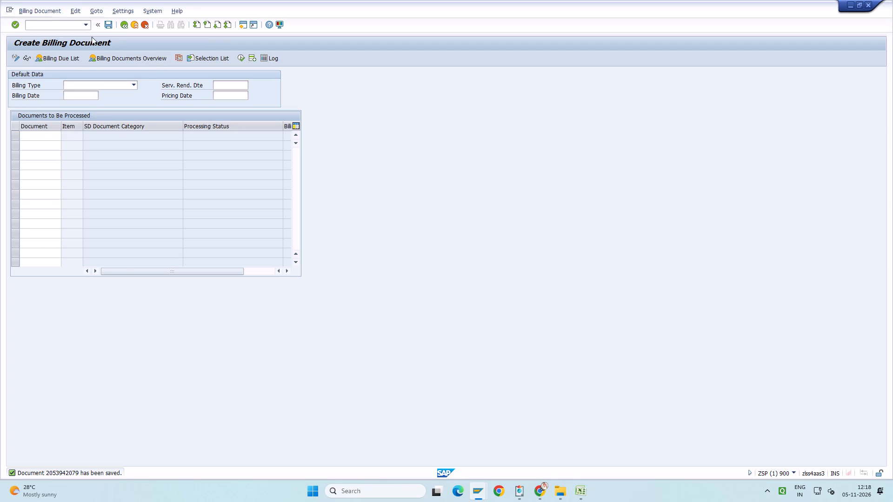
pyautogui.press('Return')
pyautogui.press('Return')
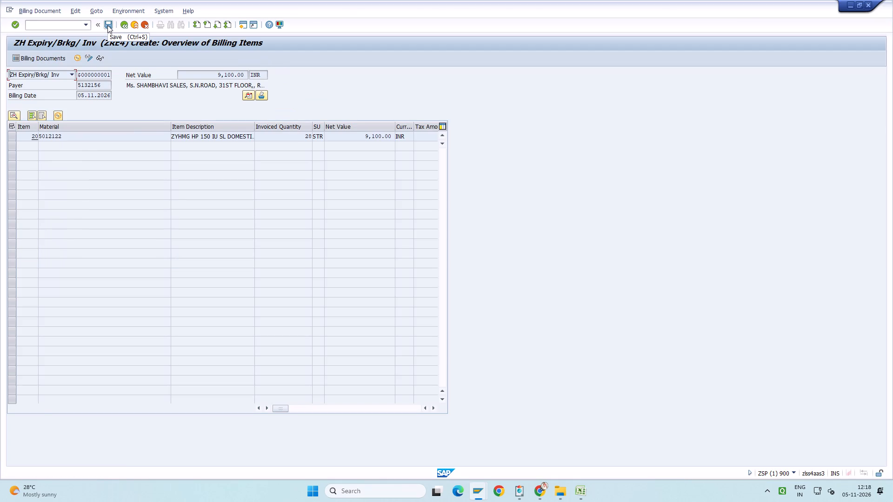
pyautogui.click(107, 25)
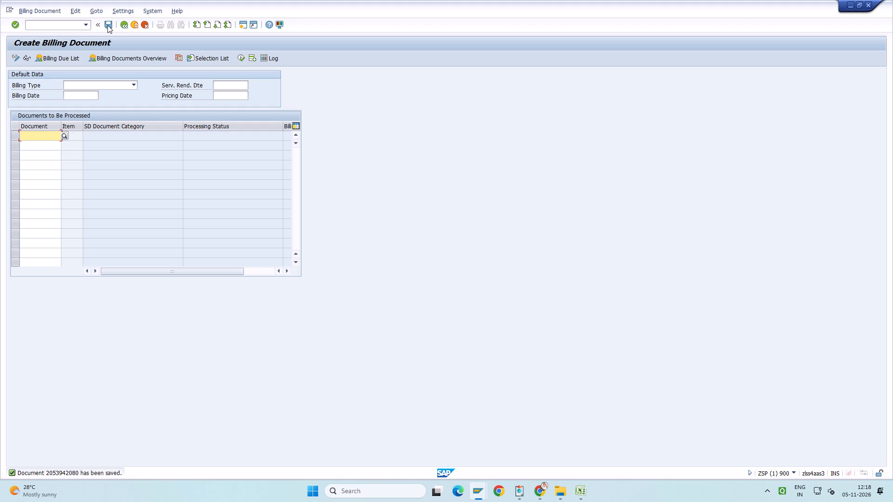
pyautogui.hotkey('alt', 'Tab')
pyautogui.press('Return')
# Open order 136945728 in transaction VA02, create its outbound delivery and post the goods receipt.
pyautogui.click(84, 23)
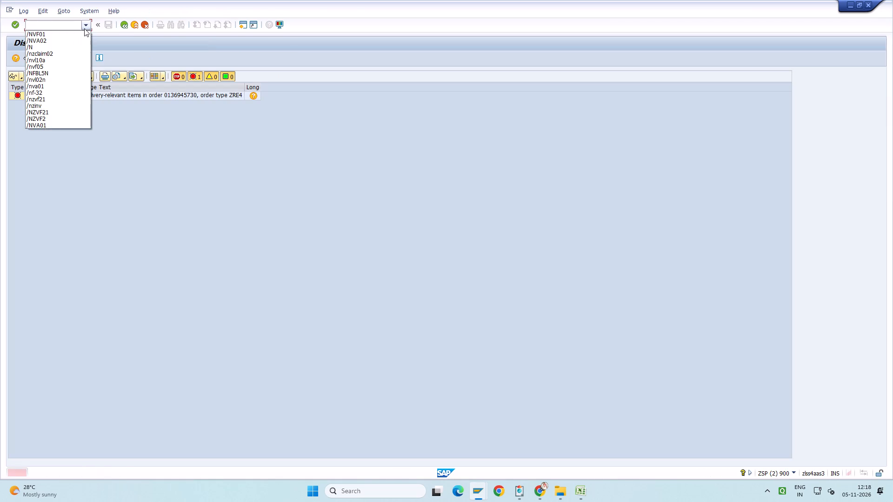
pyautogui.click(84, 37)
pyautogui.click(84, 26)
pyautogui.click(83, 40)
pyautogui.press('Return')
pyautogui.click(119, 95)
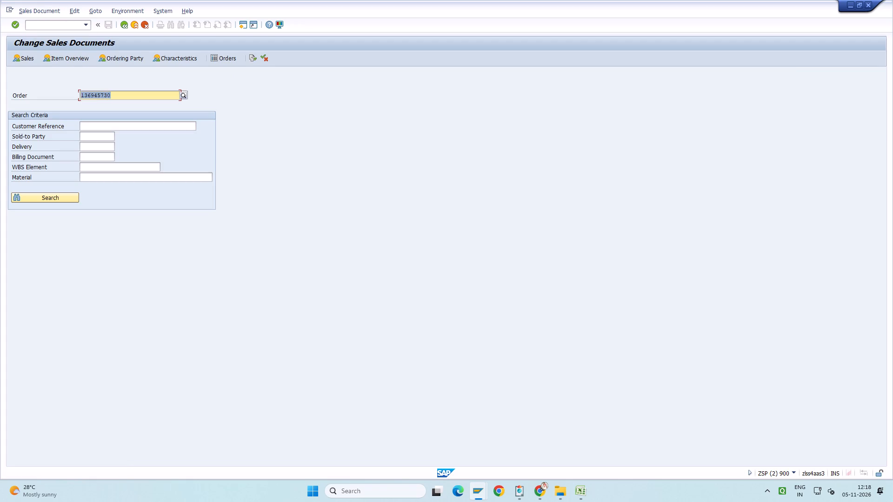
pyautogui.press('BackSpace')
pyautogui.press('BackSpace')
pyautogui.write('28')
pyautogui.press('Return')
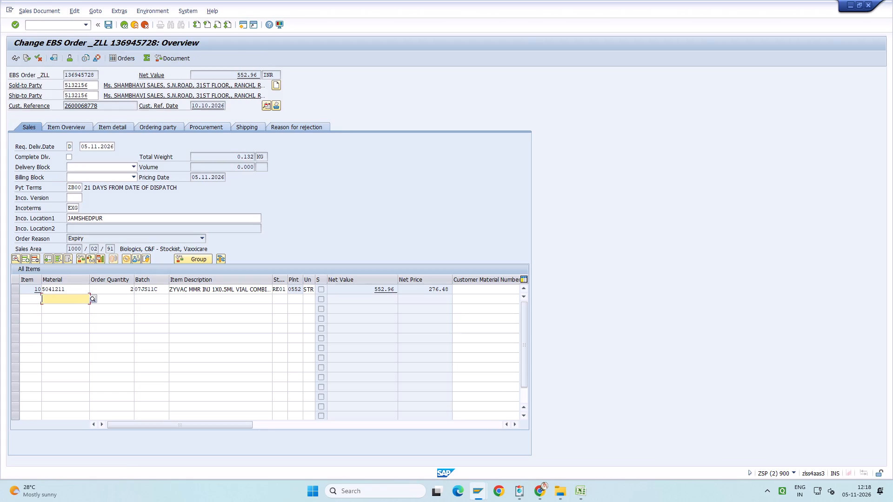
pyautogui.click(114, 95)
pyautogui.click(171, 60)
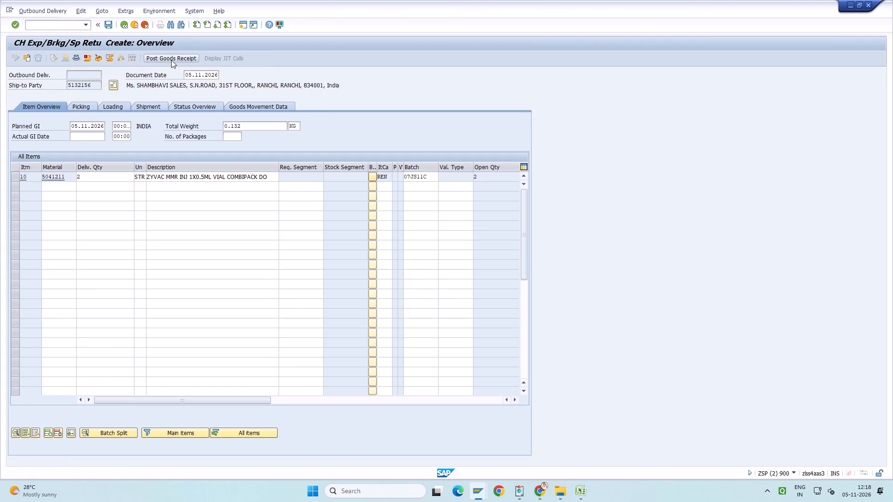
pyautogui.hotkey('alt', 'Tab')
pyautogui.click(84, 26)
pyautogui.click(82, 38)
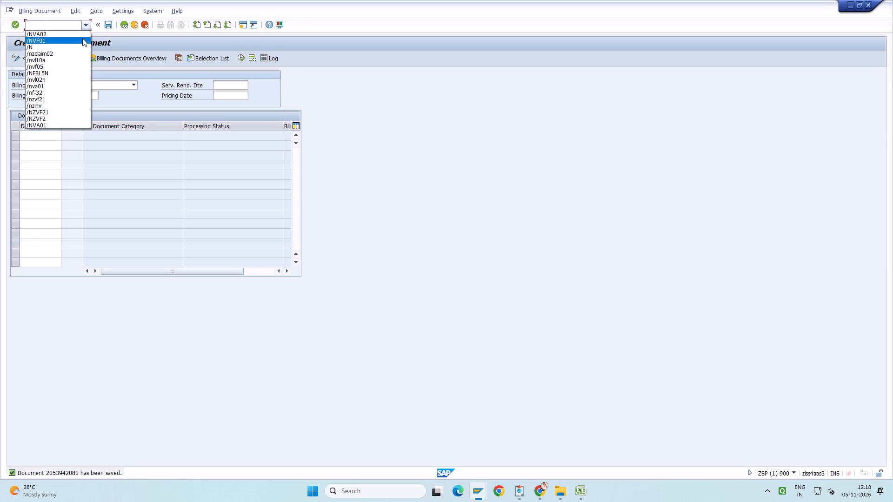
pyautogui.press('Return')
pyautogui.press('Return')
pyautogui.press('Return')
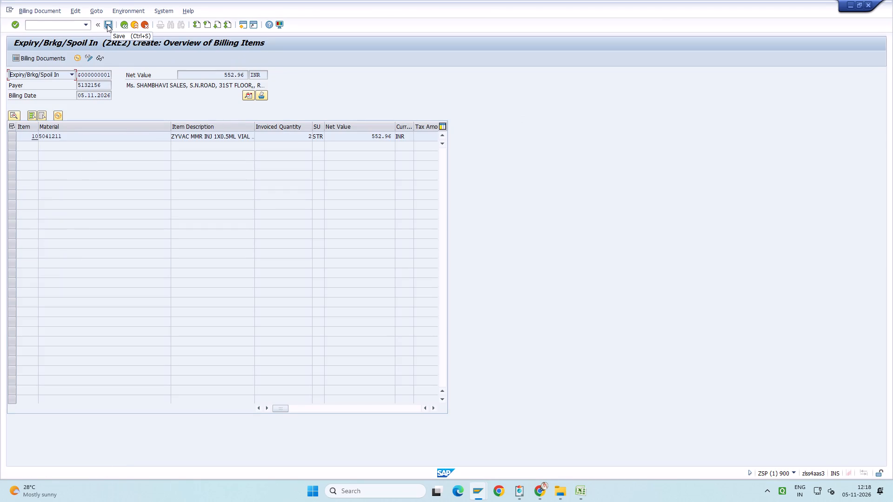
pyautogui.click(107, 24)
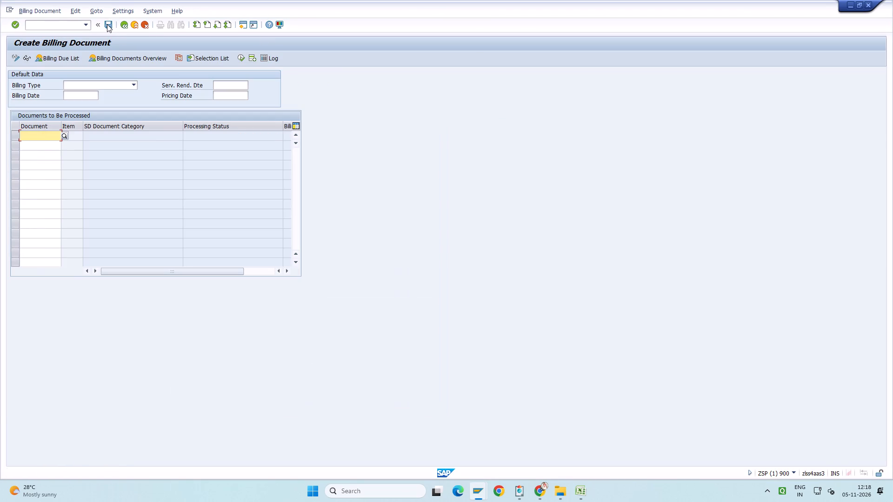
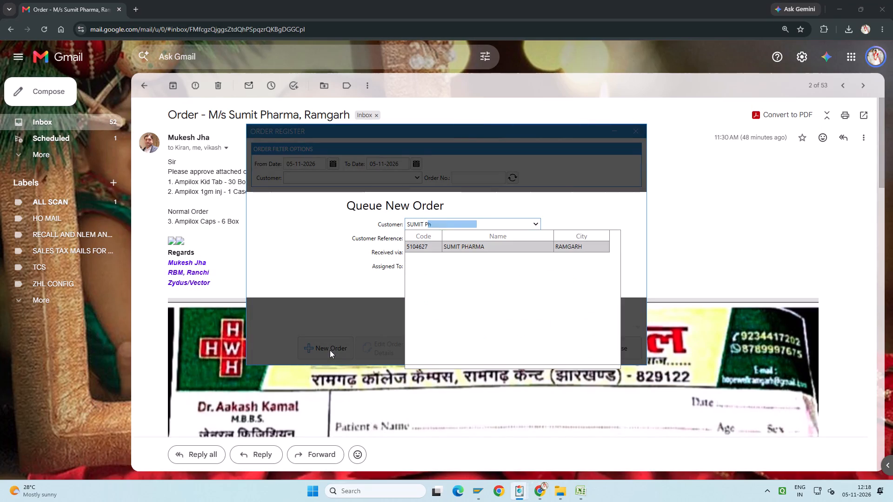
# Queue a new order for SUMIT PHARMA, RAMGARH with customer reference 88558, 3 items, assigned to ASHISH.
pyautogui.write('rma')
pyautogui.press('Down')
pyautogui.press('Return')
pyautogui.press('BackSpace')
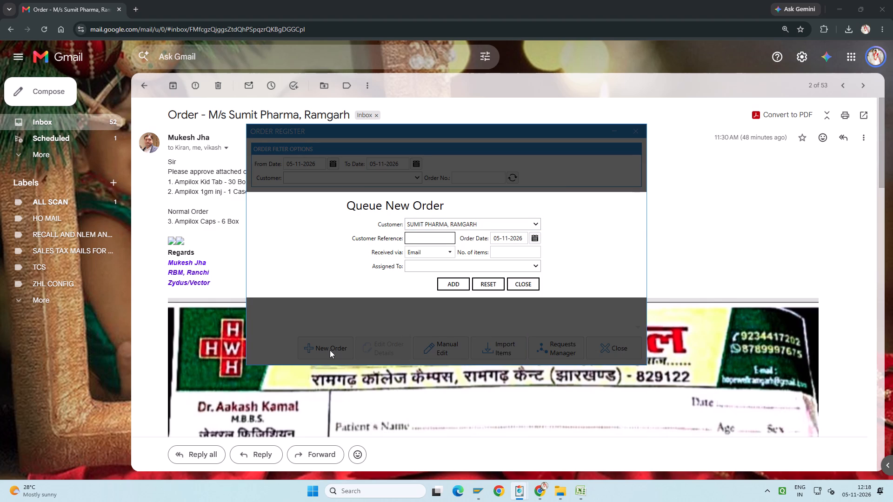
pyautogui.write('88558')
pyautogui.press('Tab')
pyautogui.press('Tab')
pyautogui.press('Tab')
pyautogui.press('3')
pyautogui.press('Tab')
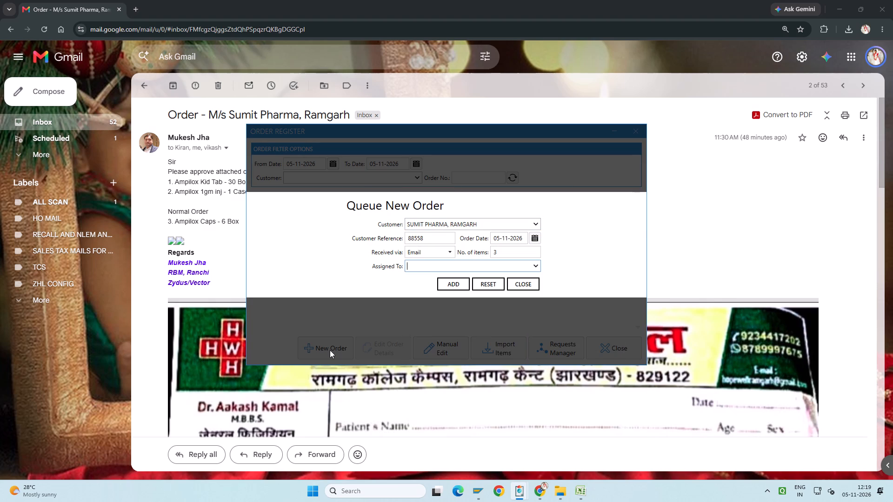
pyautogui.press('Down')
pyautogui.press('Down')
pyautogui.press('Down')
pyautogui.click(450, 282)
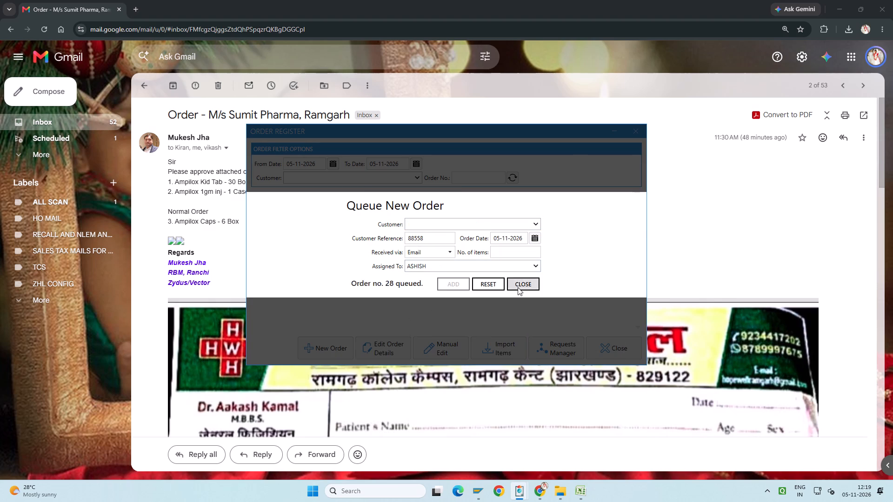
pyautogui.click(518, 287)
# Open the queued SUMIT PHARMA order for manual order entry.
pyautogui.doubleClick(406, 251)
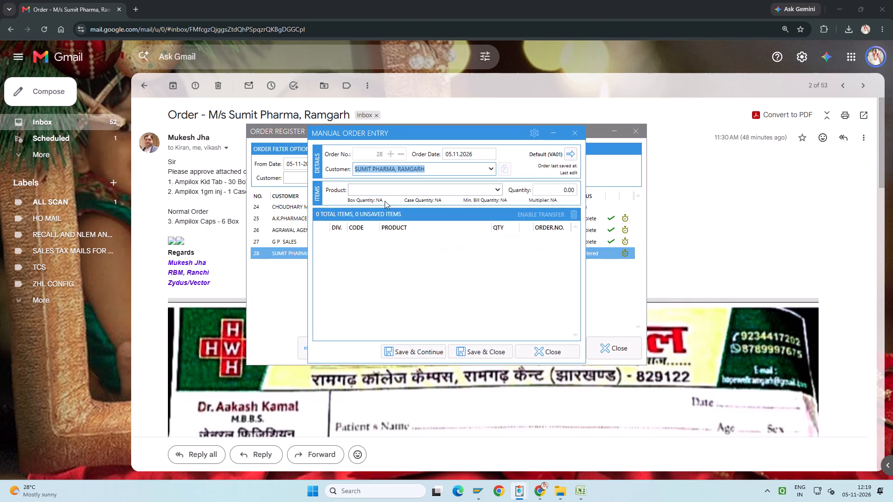
# Add AMPILOX KID TAB 10X10T SL DOM with quantity 300 to Sumit Pharma's manual order.
pyautogui.click(381, 189)
pyautogui.write('ampiloxkid')
pyautogui.press('Down')
pyautogui.press('Return')
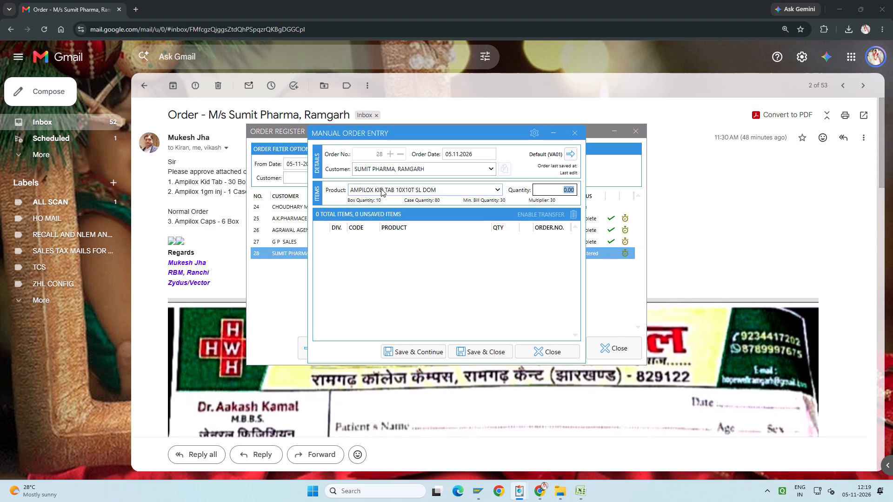
pyautogui.write('300')
pyautogui.press('Return')
# Add AMPILOX-C 1G INJ (1X1VIAL) to the same order, entering a quantity of 450.
pyautogui.write('ampilox')
pyautogui.press('c')
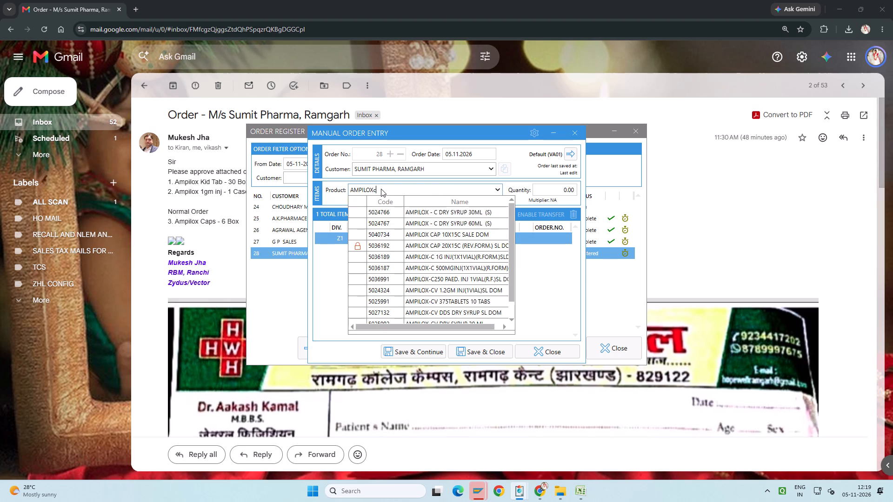
pyautogui.press('1')
pyautogui.press('Down')
pyautogui.press('Return')
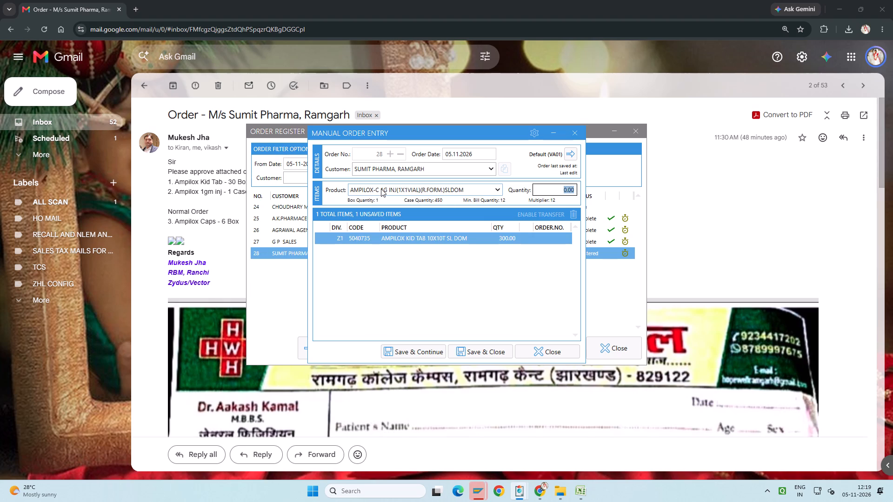
pyautogui.write('450')
pyautogui.press('Return')
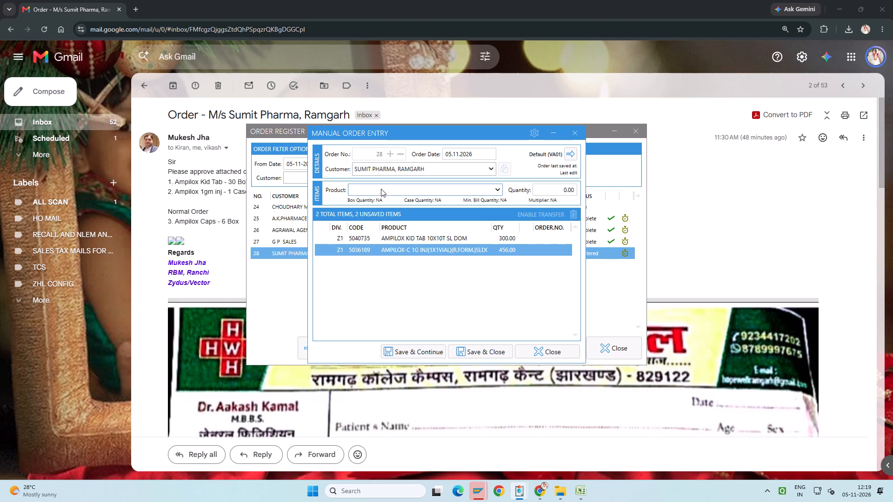
# Enable transfer for the entered order items and copy the order's customer.
pyautogui.click(542, 211)
pyautogui.click(504, 169)
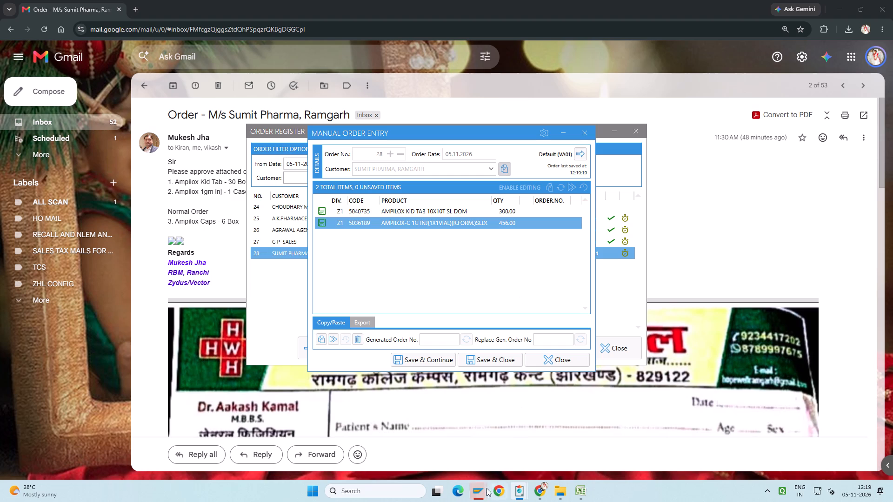
# Switch to SAP, close the session notices without viewing error details, and reveal the hidden background apps to reach SAP Logon.
pyautogui.click(480, 489)
pyautogui.click(822, 447)
pyautogui.click(519, 287)
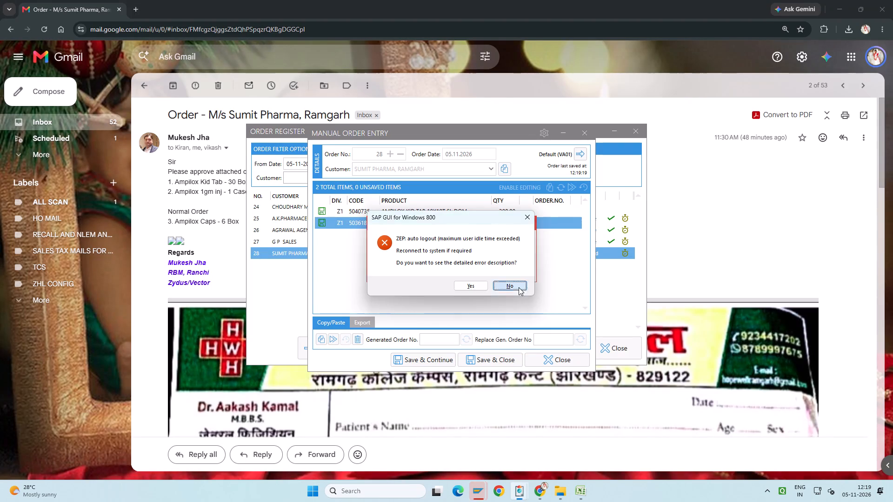
pyautogui.click(450, 272)
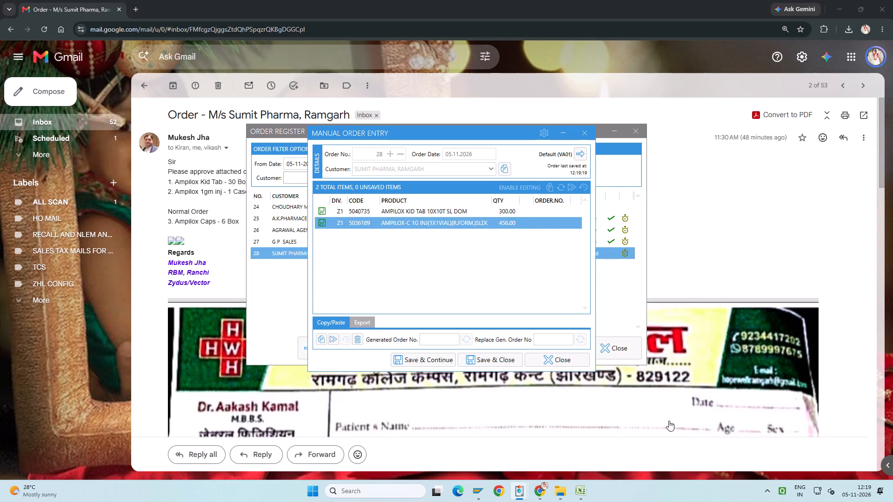
pyautogui.click(764, 495)
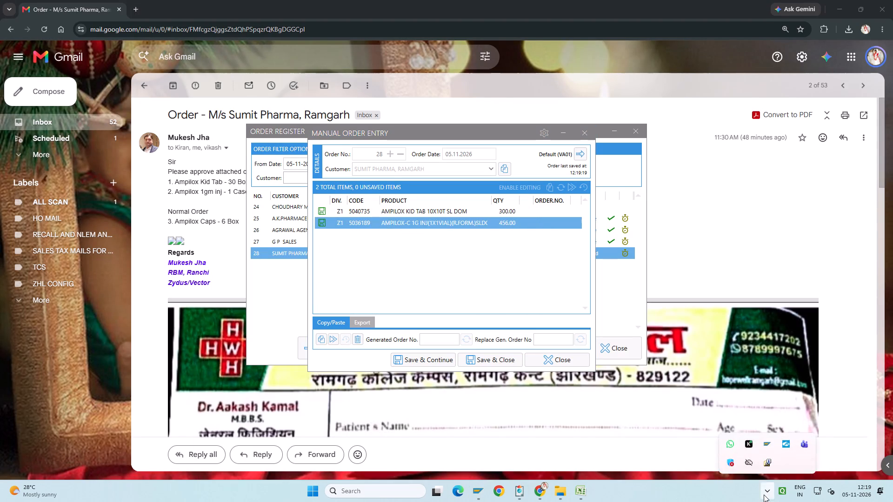